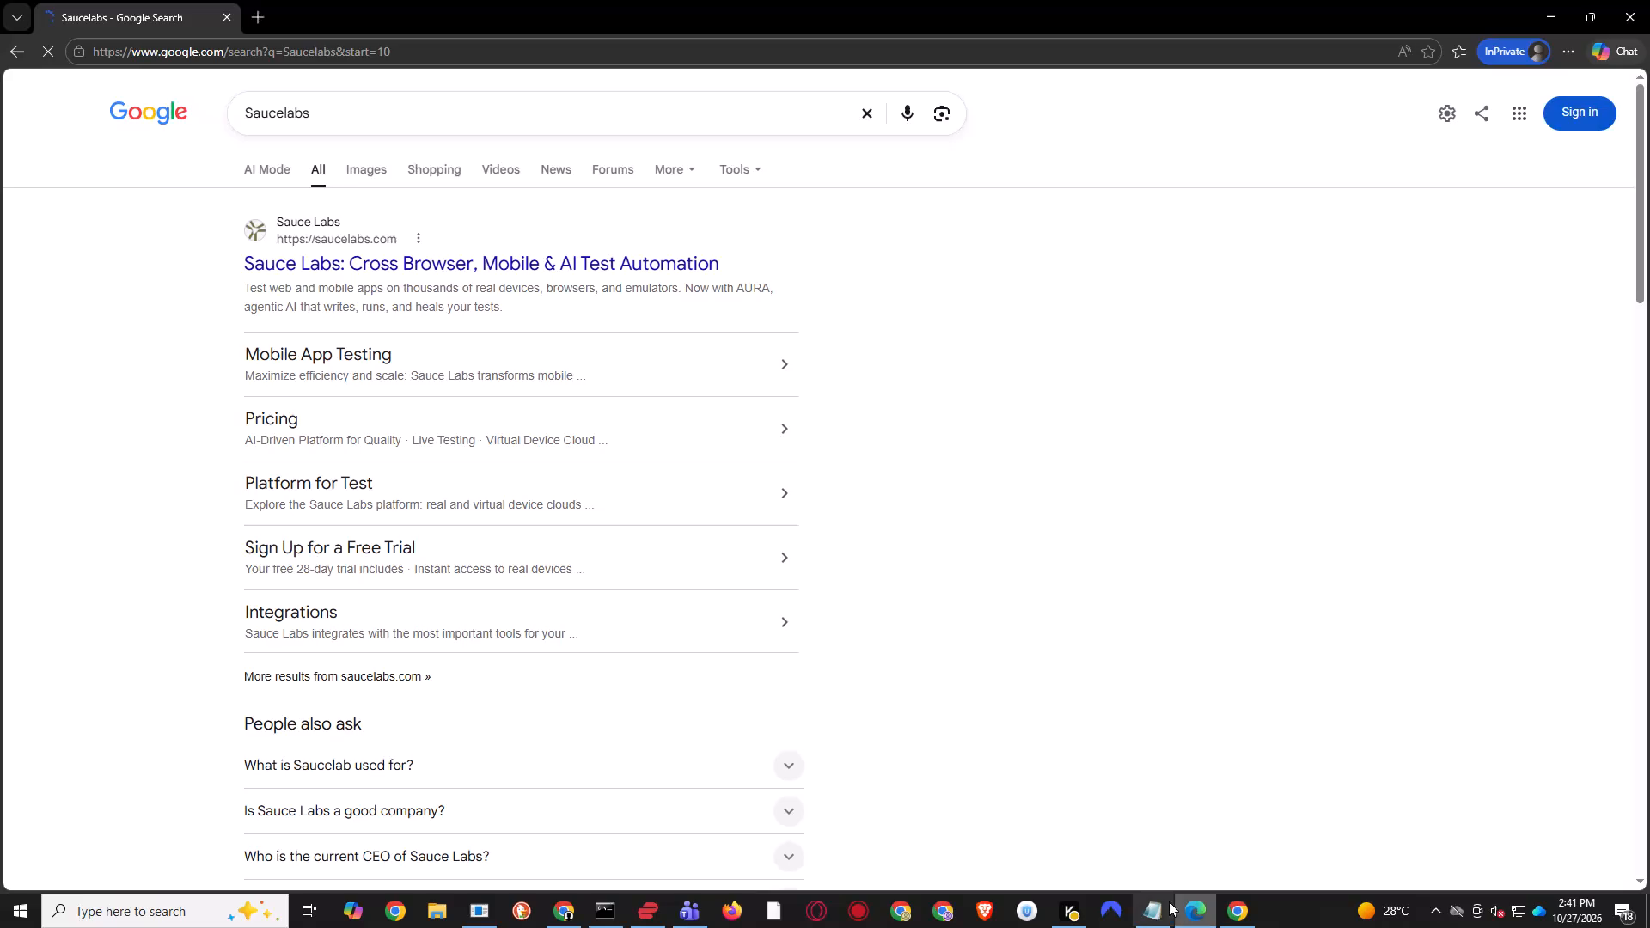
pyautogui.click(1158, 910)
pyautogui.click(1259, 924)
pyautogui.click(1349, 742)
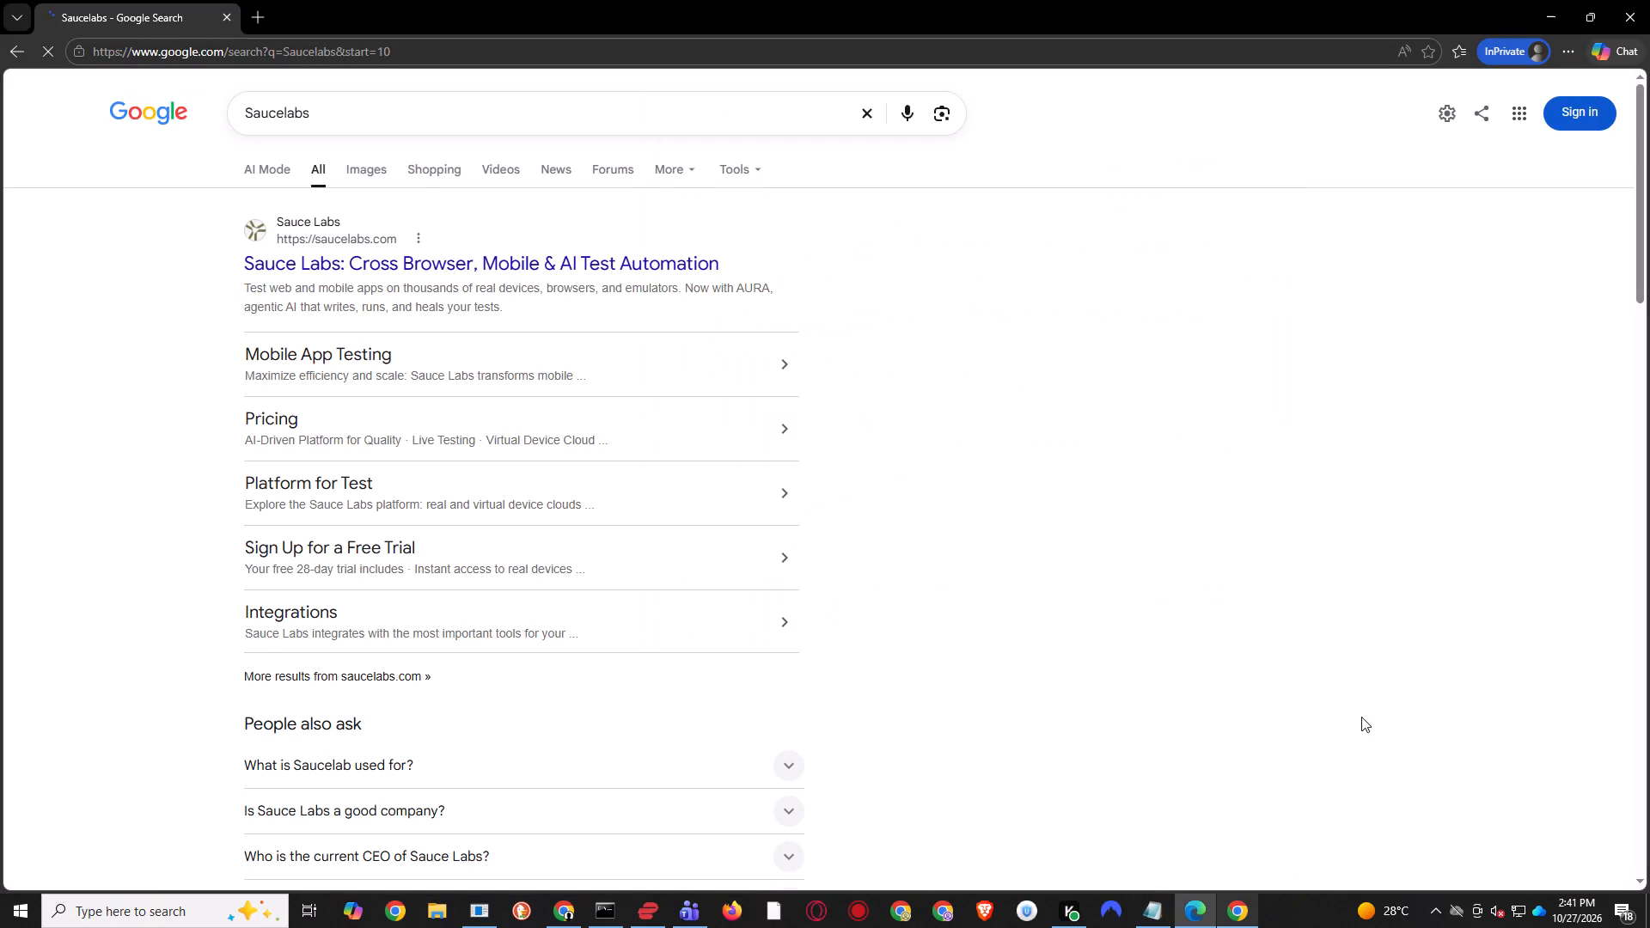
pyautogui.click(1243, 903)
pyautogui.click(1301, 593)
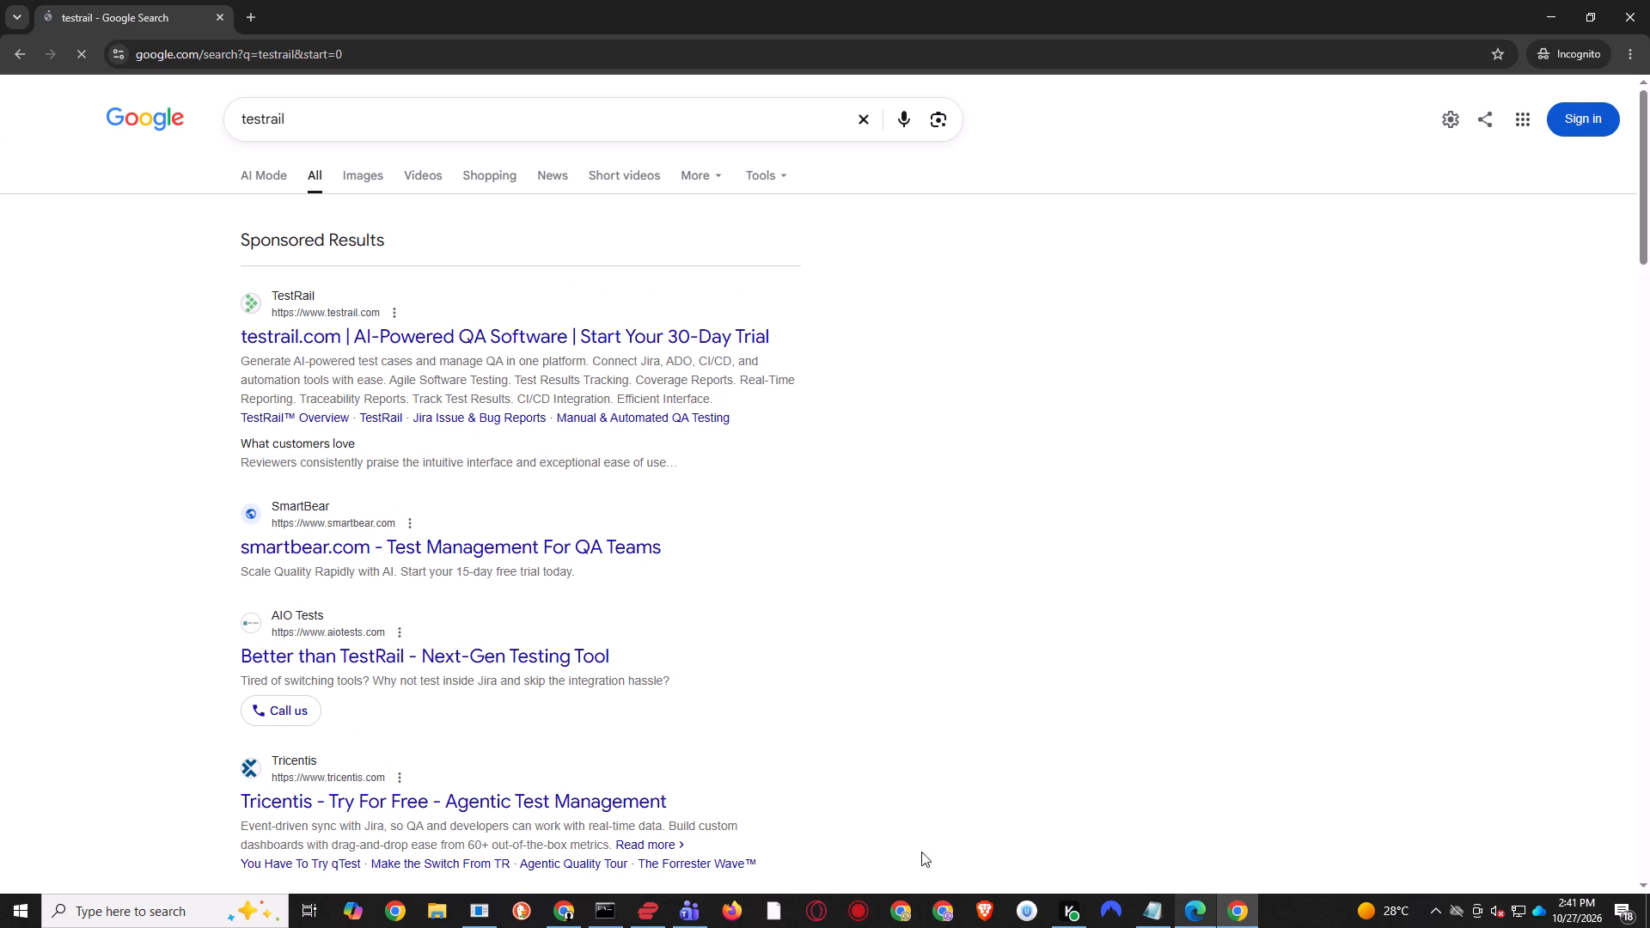
# Switch to the Scalper trading window and examine the recent price action on the NIFTY50 spot chart.
pyautogui.click(556, 907)
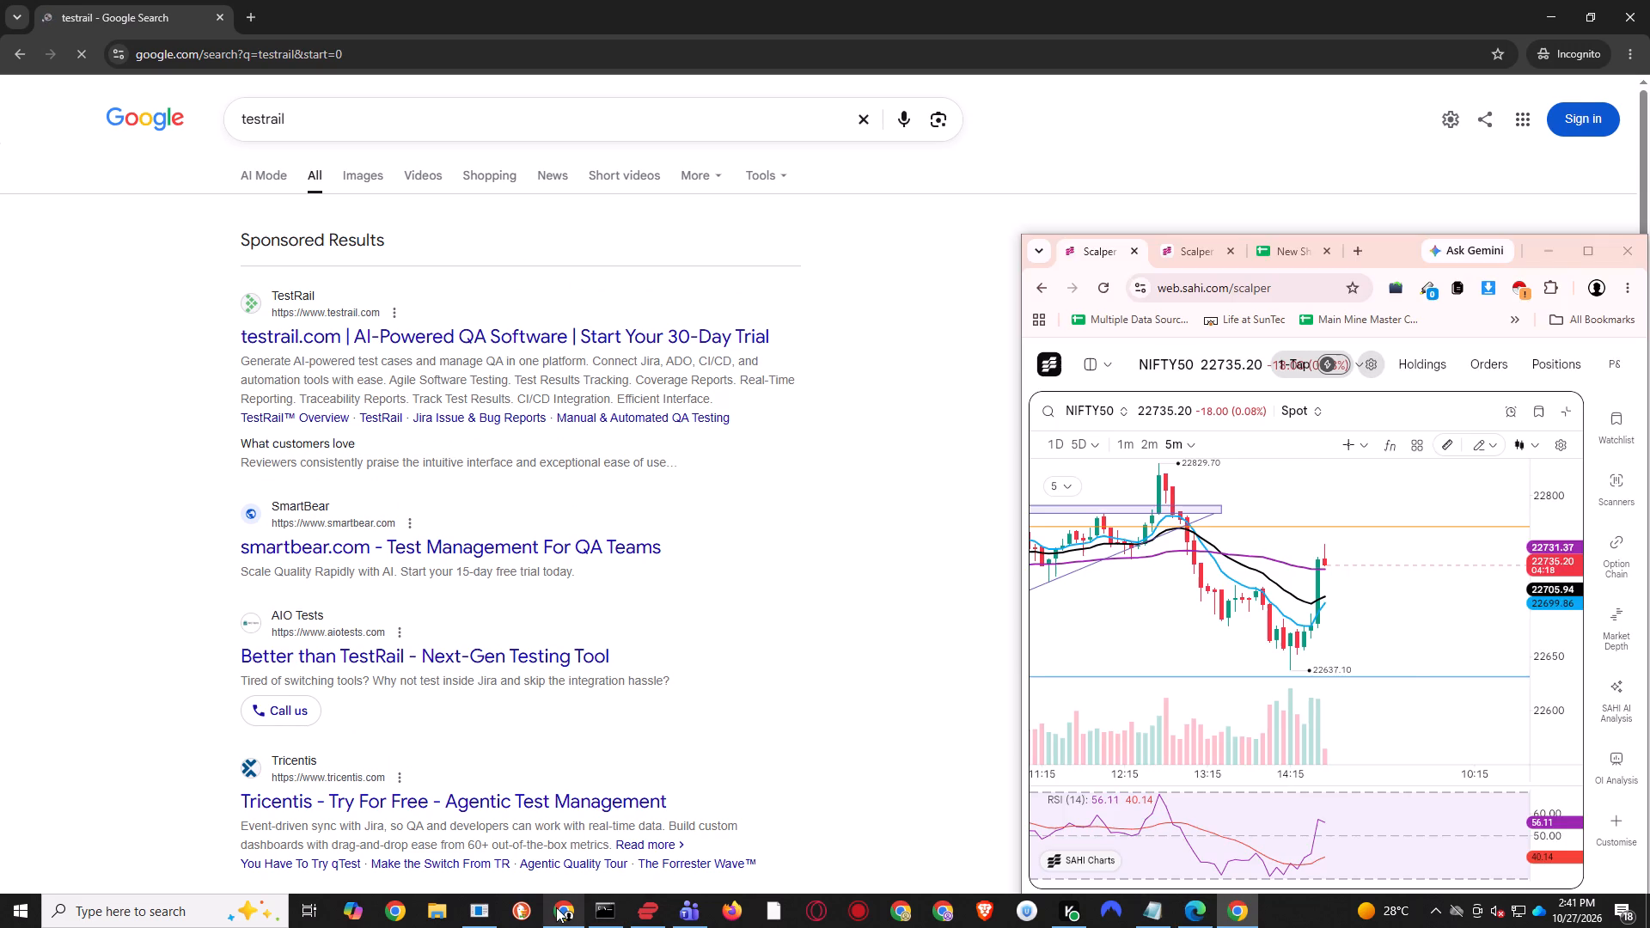
pyautogui.scroll(2, 1406, 632)
pyautogui.moveTo(1403, 577); pyautogui.dragTo(1393, 607)
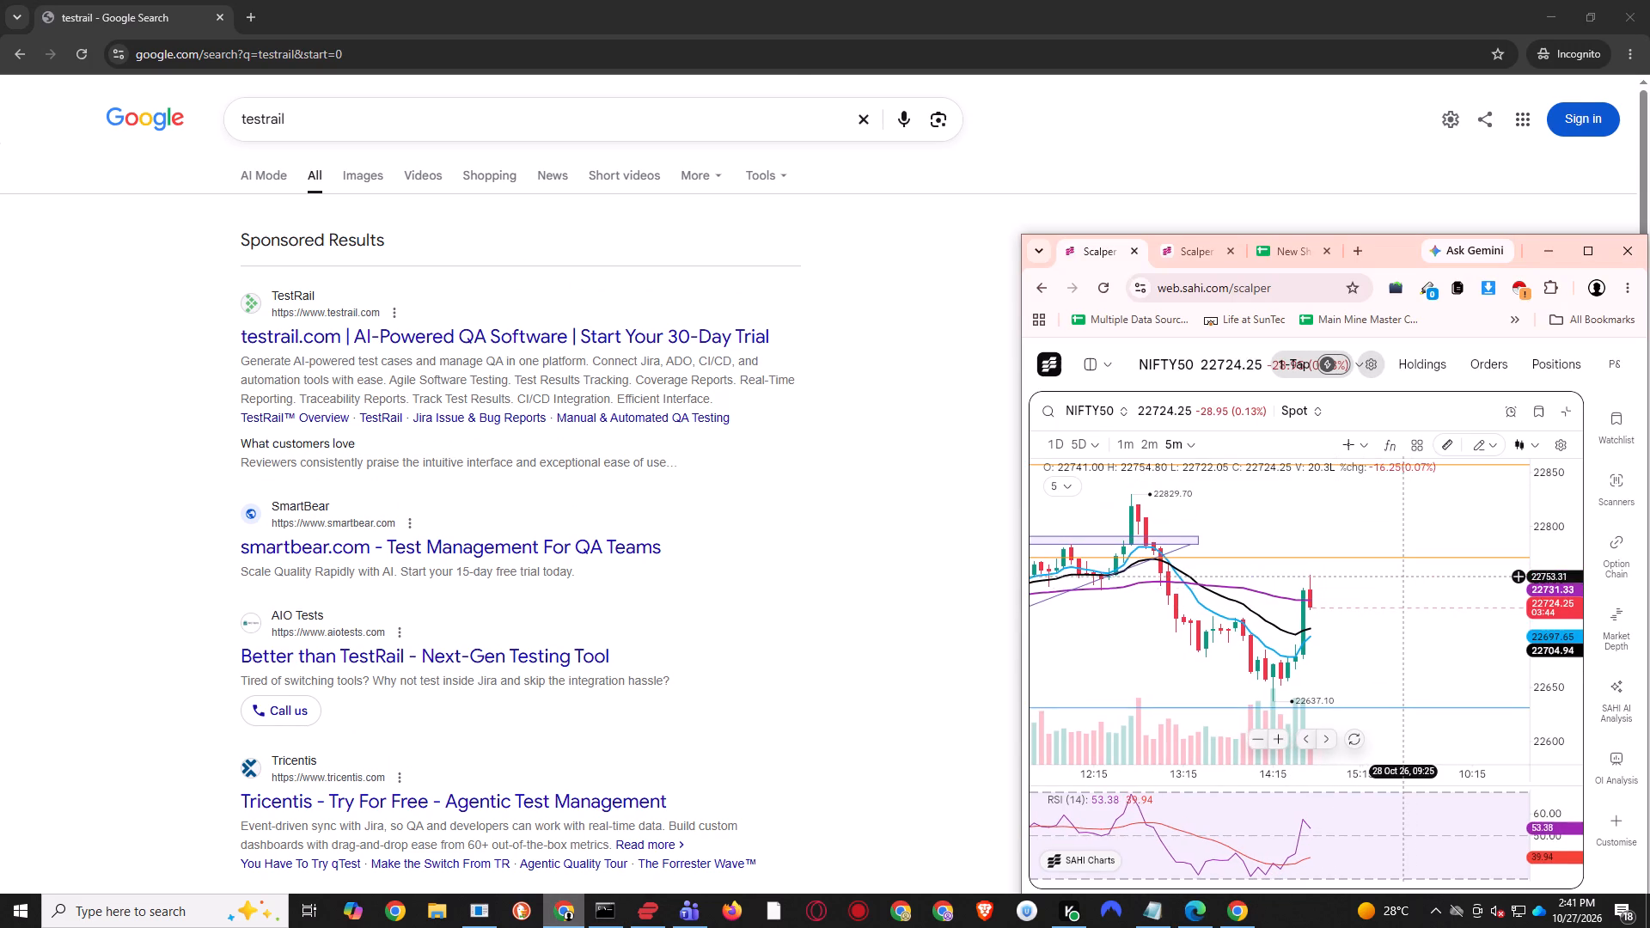
pyautogui.moveTo(1393, 607); pyautogui.dragTo(1393, 607)
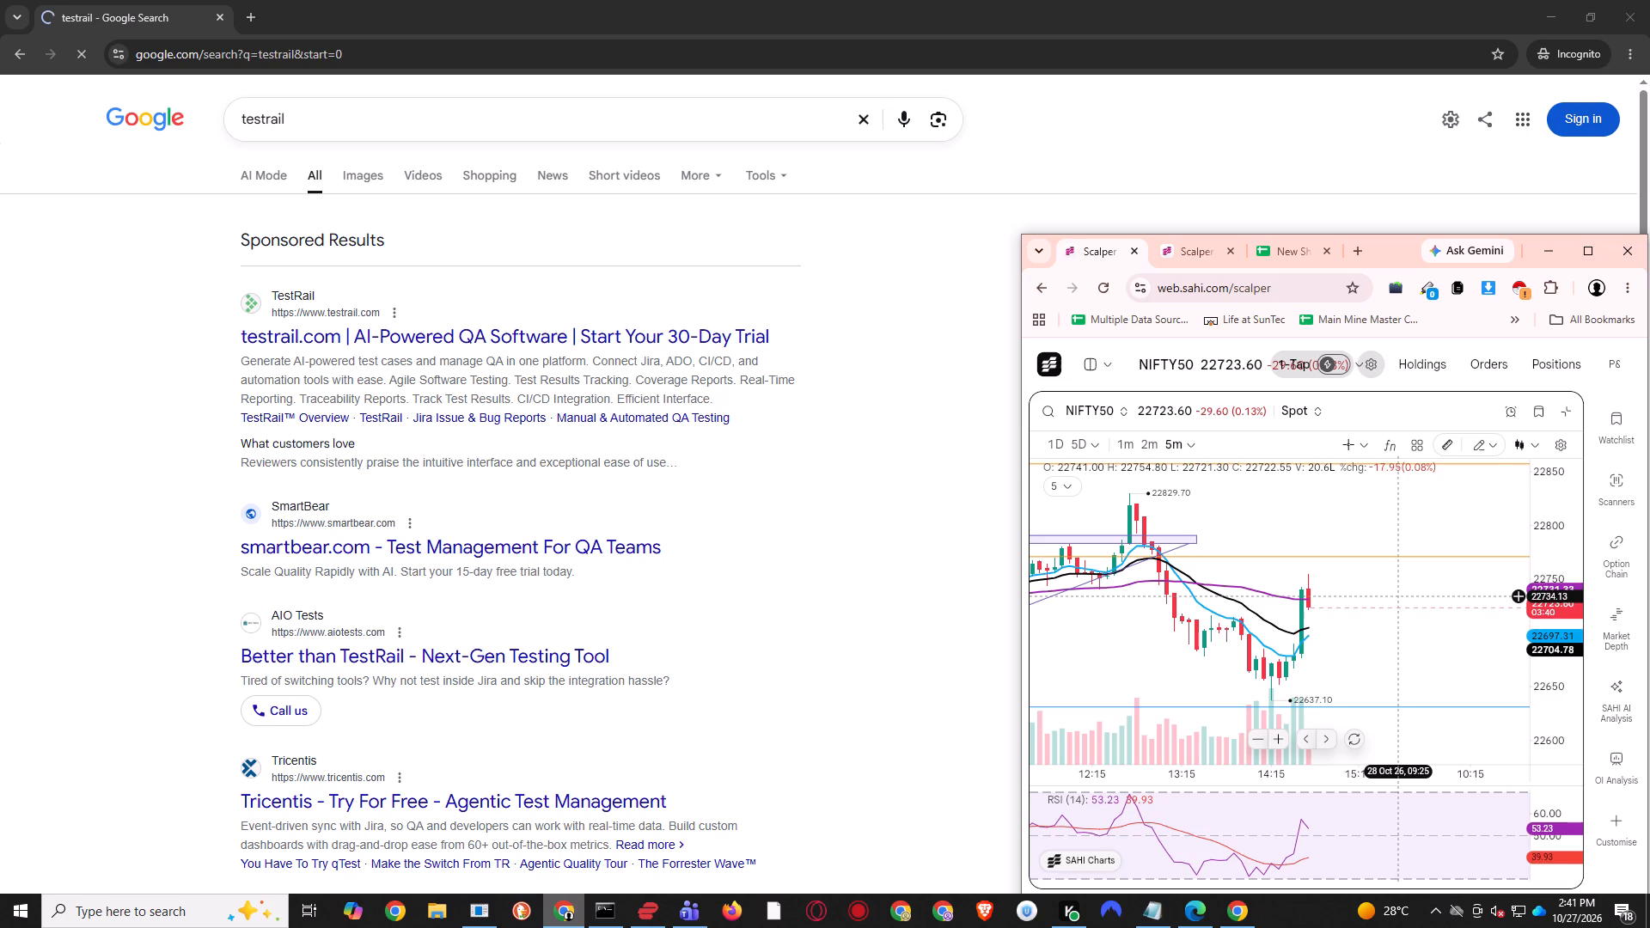
pyautogui.moveTo(1378, 648); pyautogui.dragTo(1396, 636)
pyautogui.scroll(-15, 1397, 632)
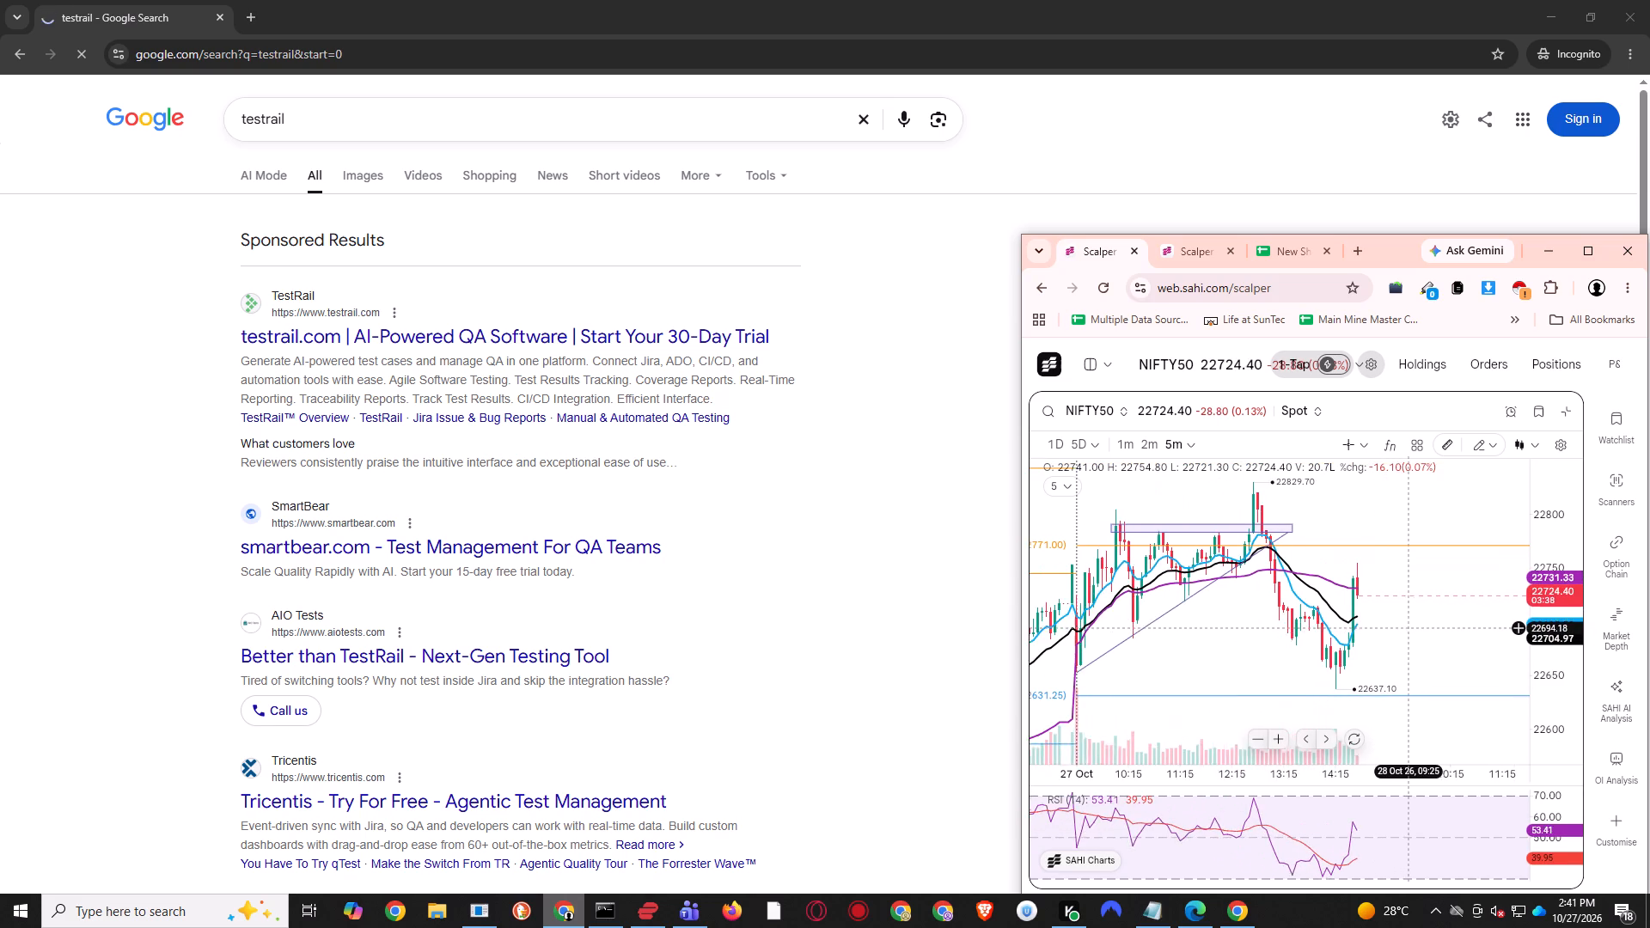
pyautogui.scroll(-3, 1410, 626)
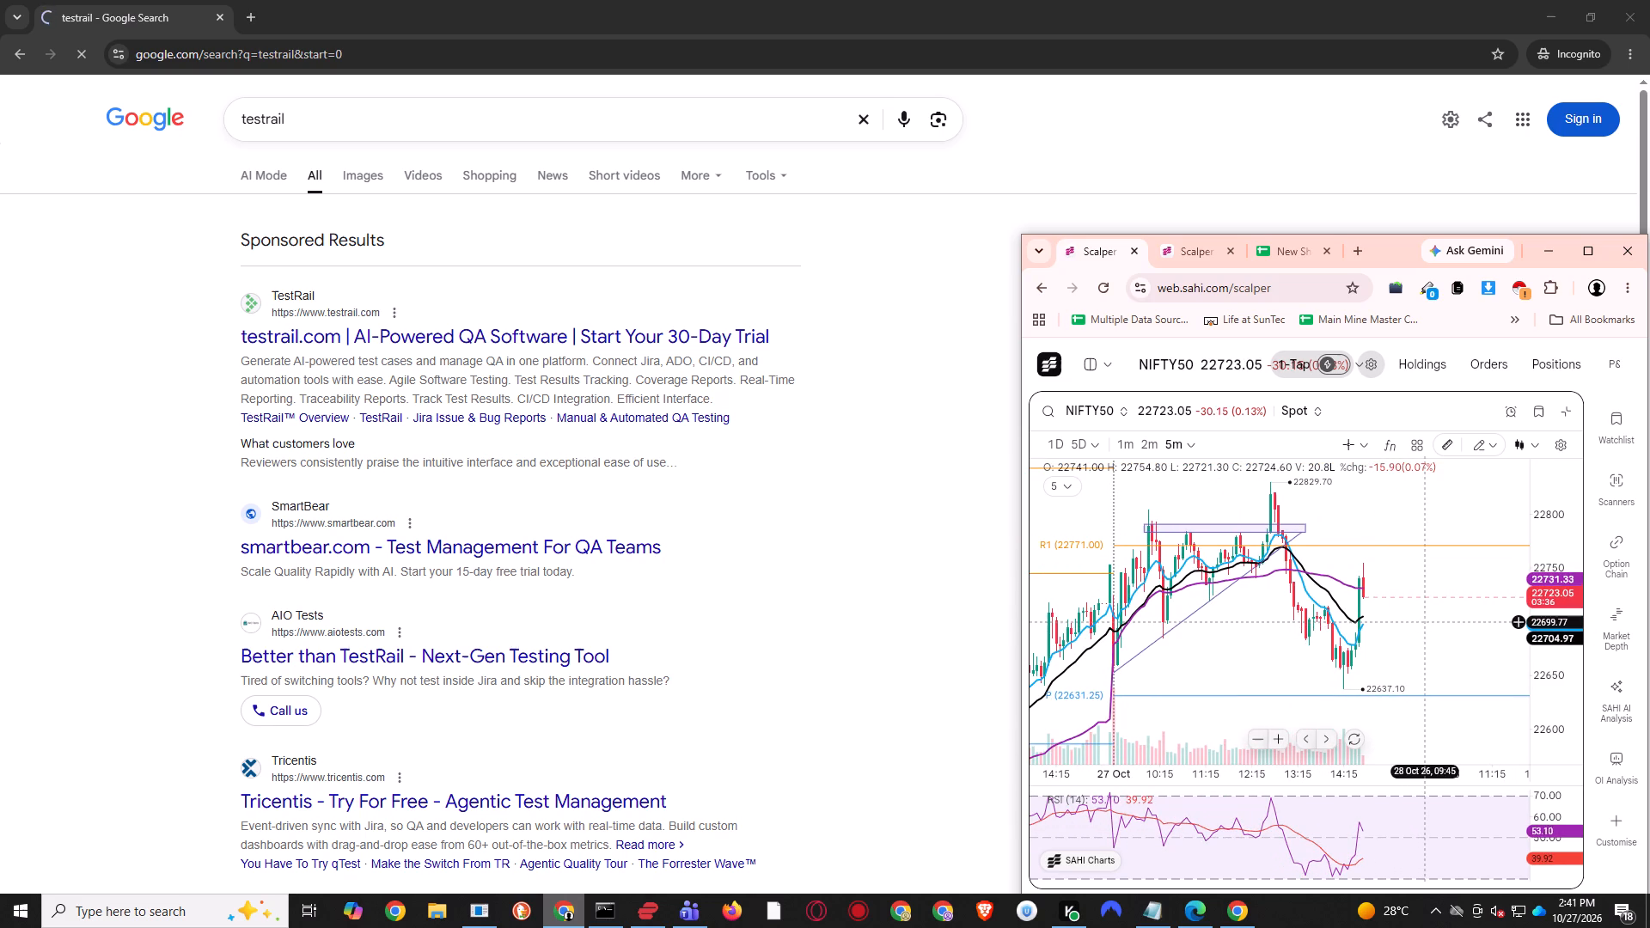
pyautogui.scroll(4, 1425, 622)
# Examine the NIFTY 27 Oct 22750 Put chart and compare it with the NIFTY50 spot chart.
pyautogui.click(1190, 253)
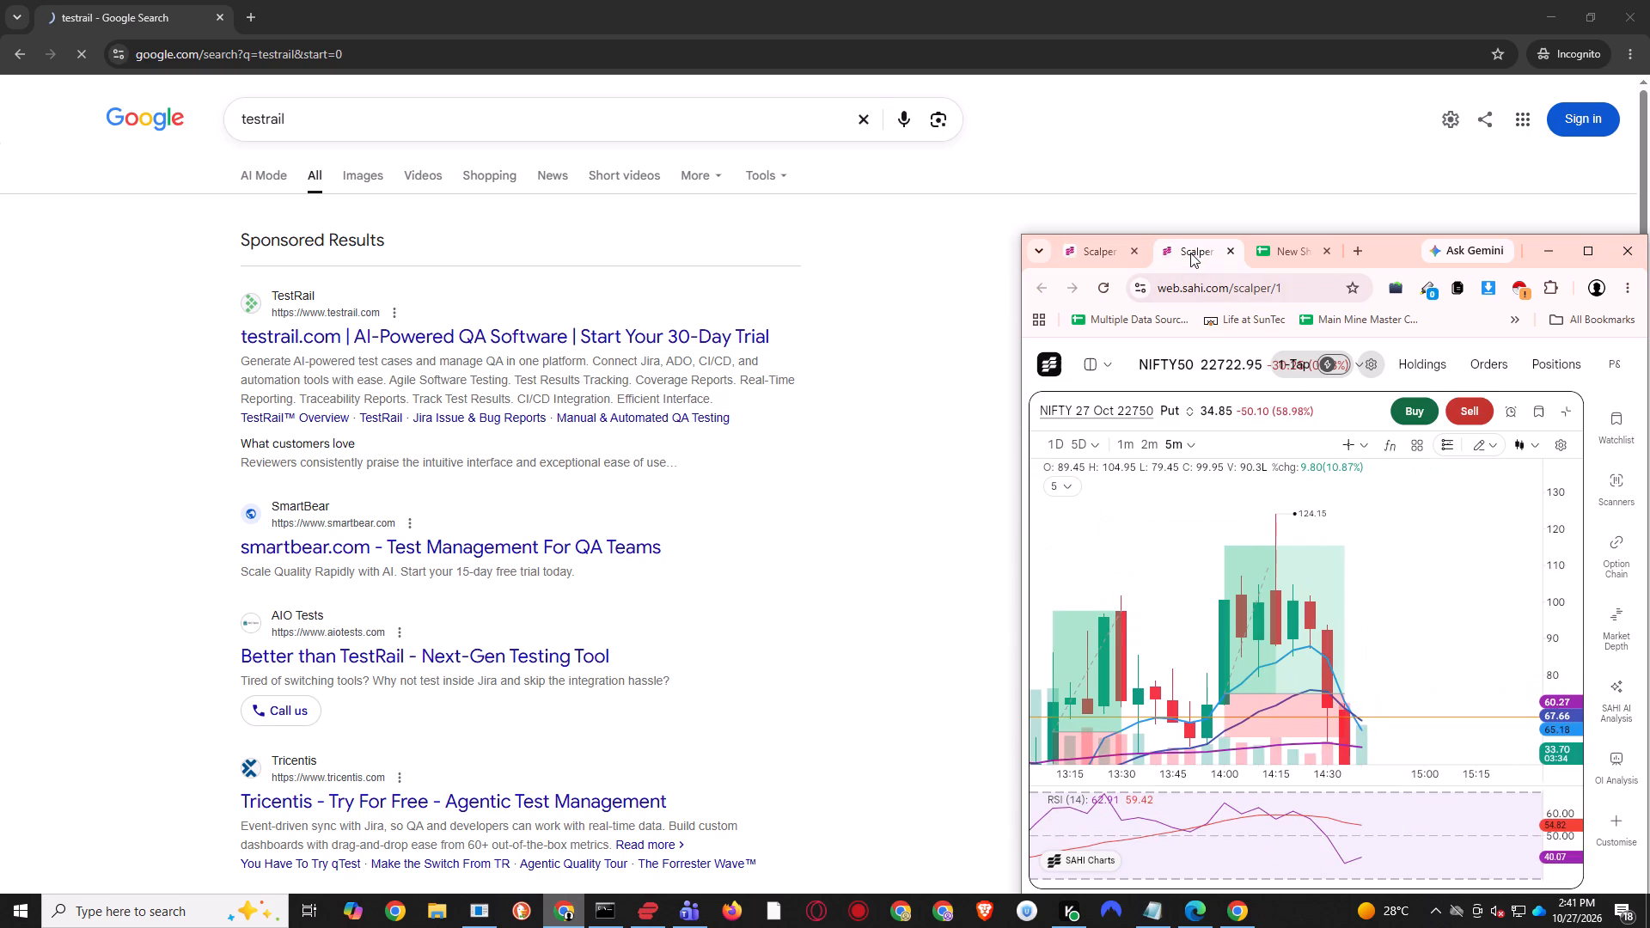
pyautogui.moveTo(1559, 584); pyautogui.dragTo(1534, 664)
pyautogui.moveTo(1500, 659); pyautogui.dragTo(1473, 523)
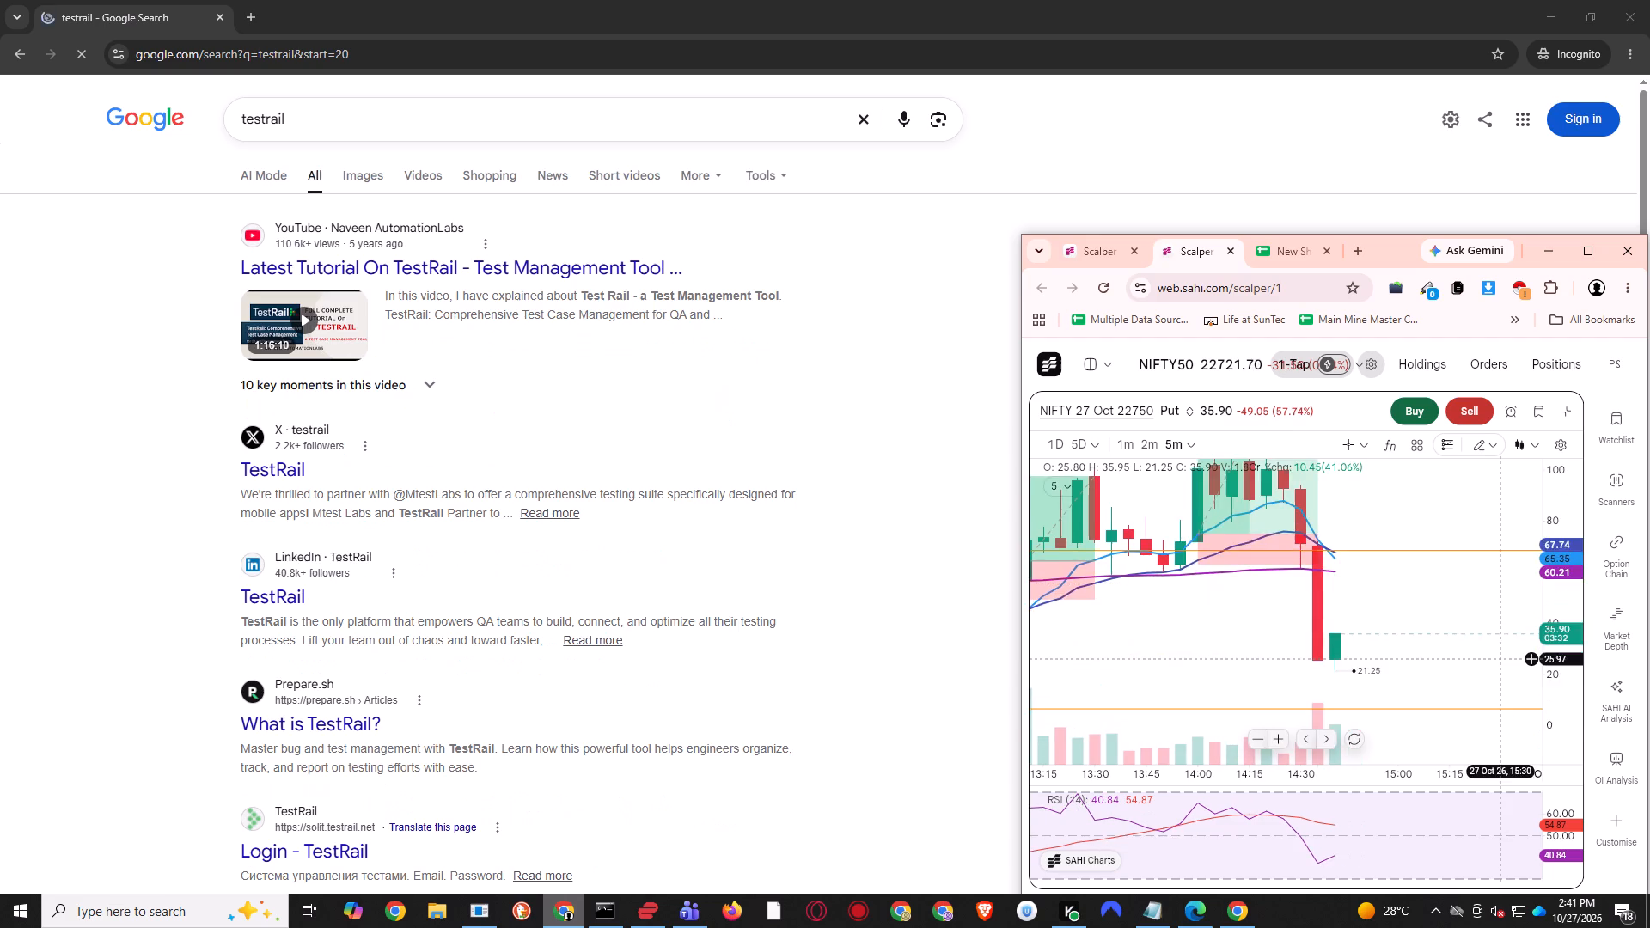
pyautogui.moveTo(1473, 523); pyautogui.dragTo(1445, 627)
pyautogui.scroll(-5, 1444, 627)
pyautogui.click(1098, 242)
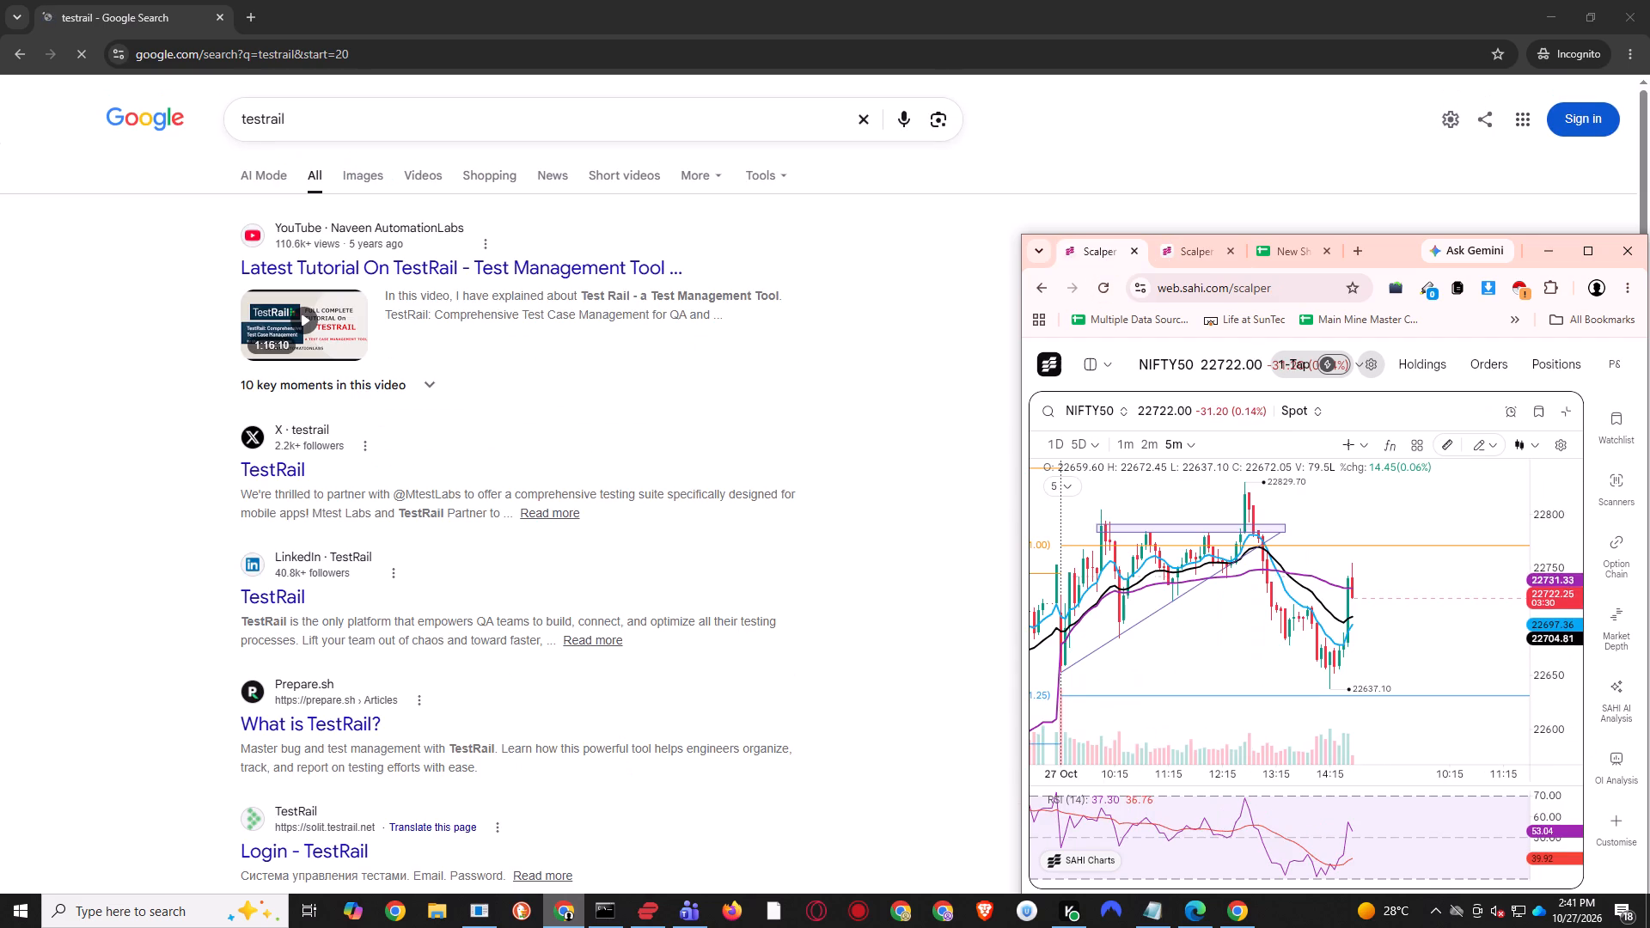
pyautogui.scroll(8, 1431, 594)
pyautogui.moveTo(1427, 604); pyautogui.dragTo(1407, 616)
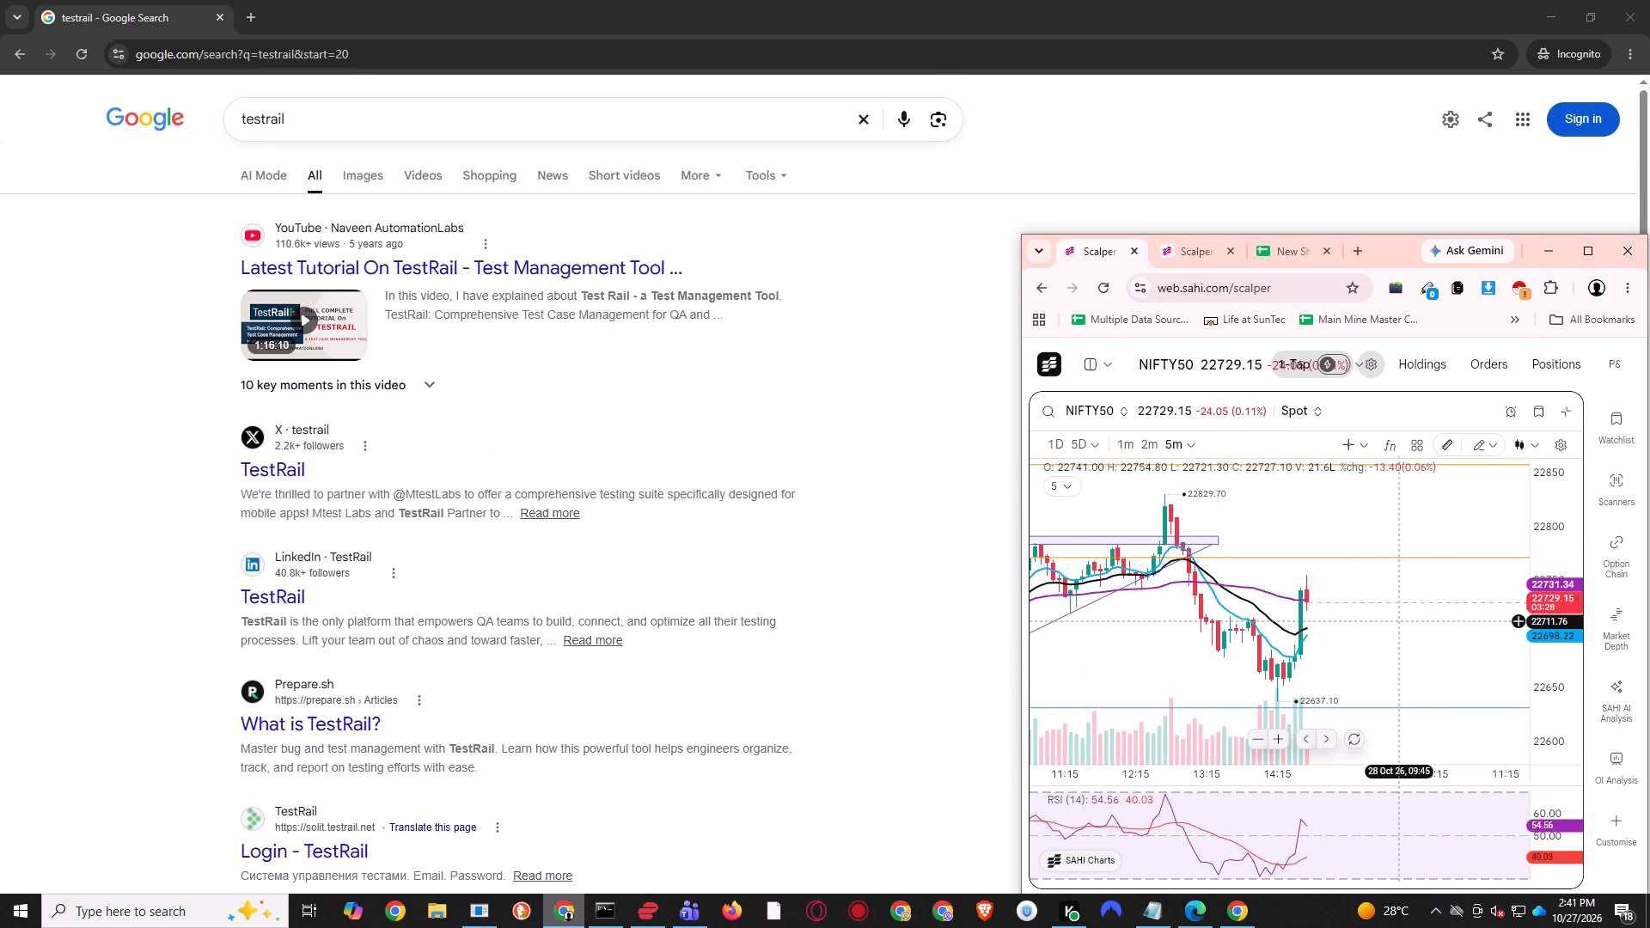
# Bring up the New Sheet spreadsheet in a maximised window, showing the start of the Group Status sheet.
pyautogui.click(1297, 249)
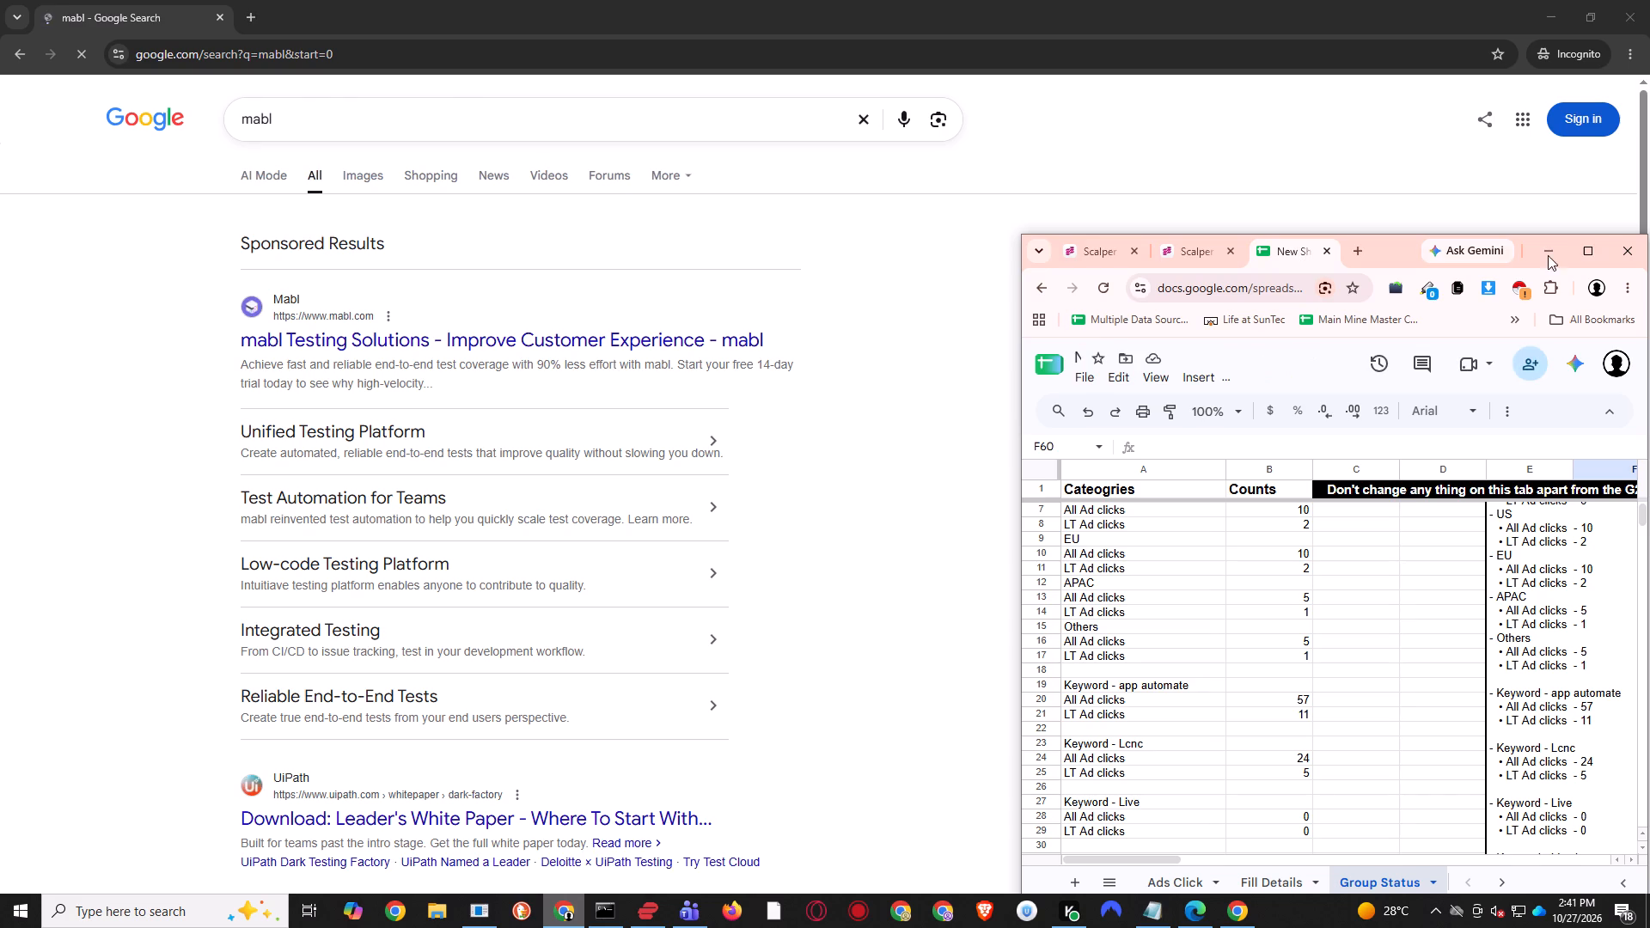
pyautogui.click(1588, 248)
pyautogui.scroll(4, 1324, 809)
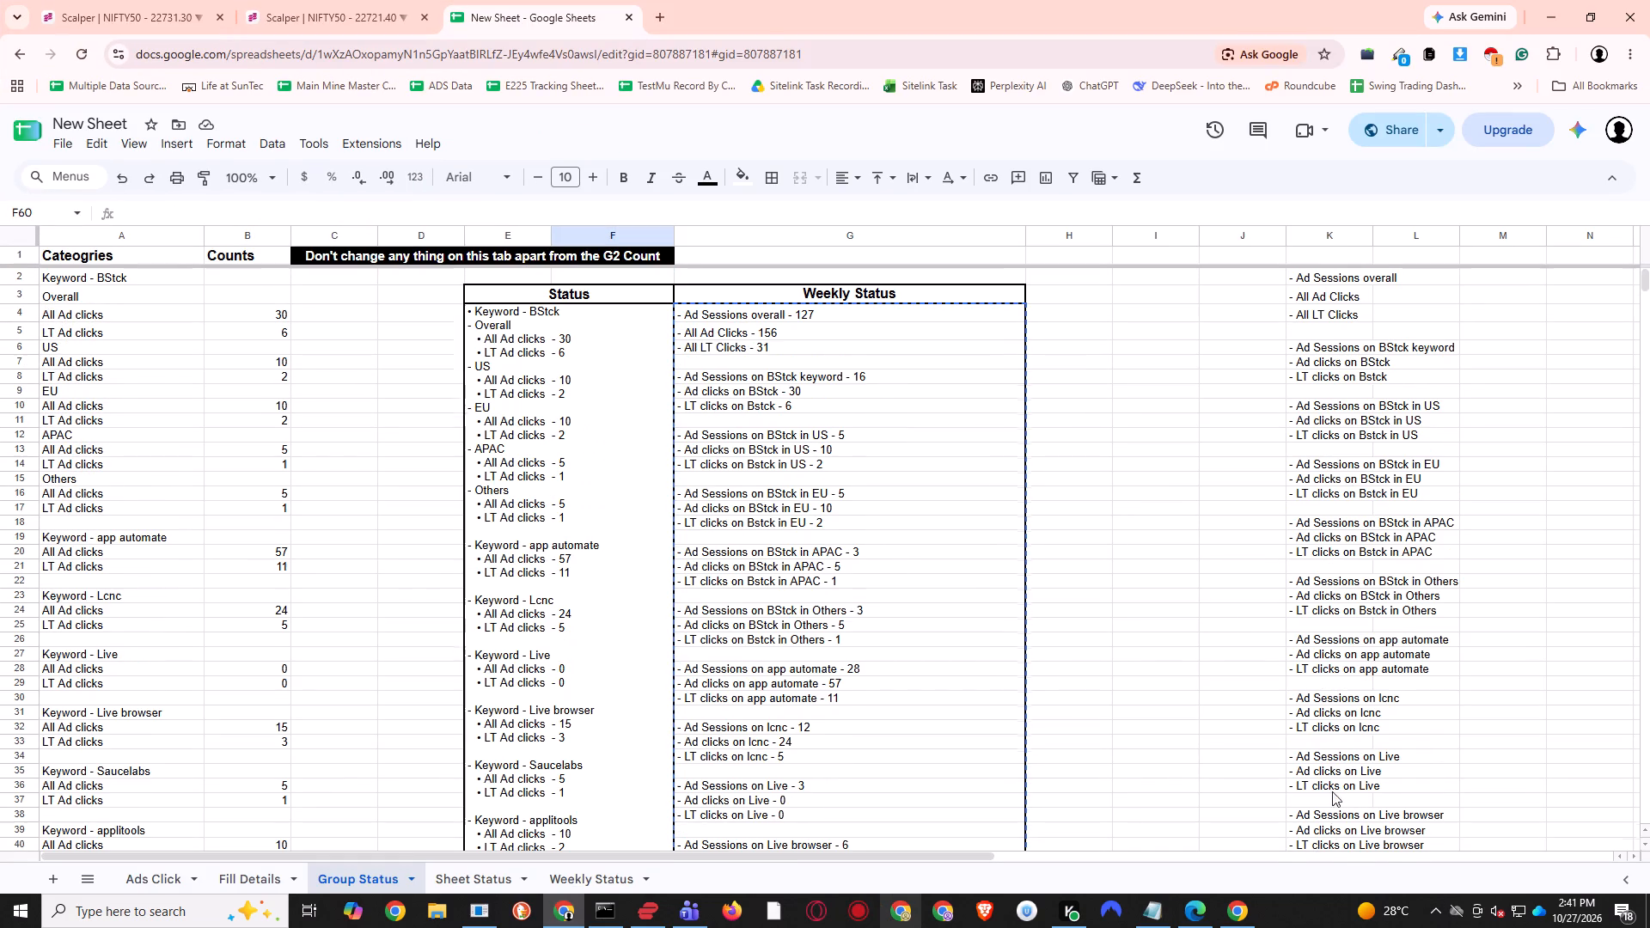
pyautogui.scroll(3, 1332, 791)
pyautogui.scroll(2, 1166, 480)
pyautogui.click(1166, 486)
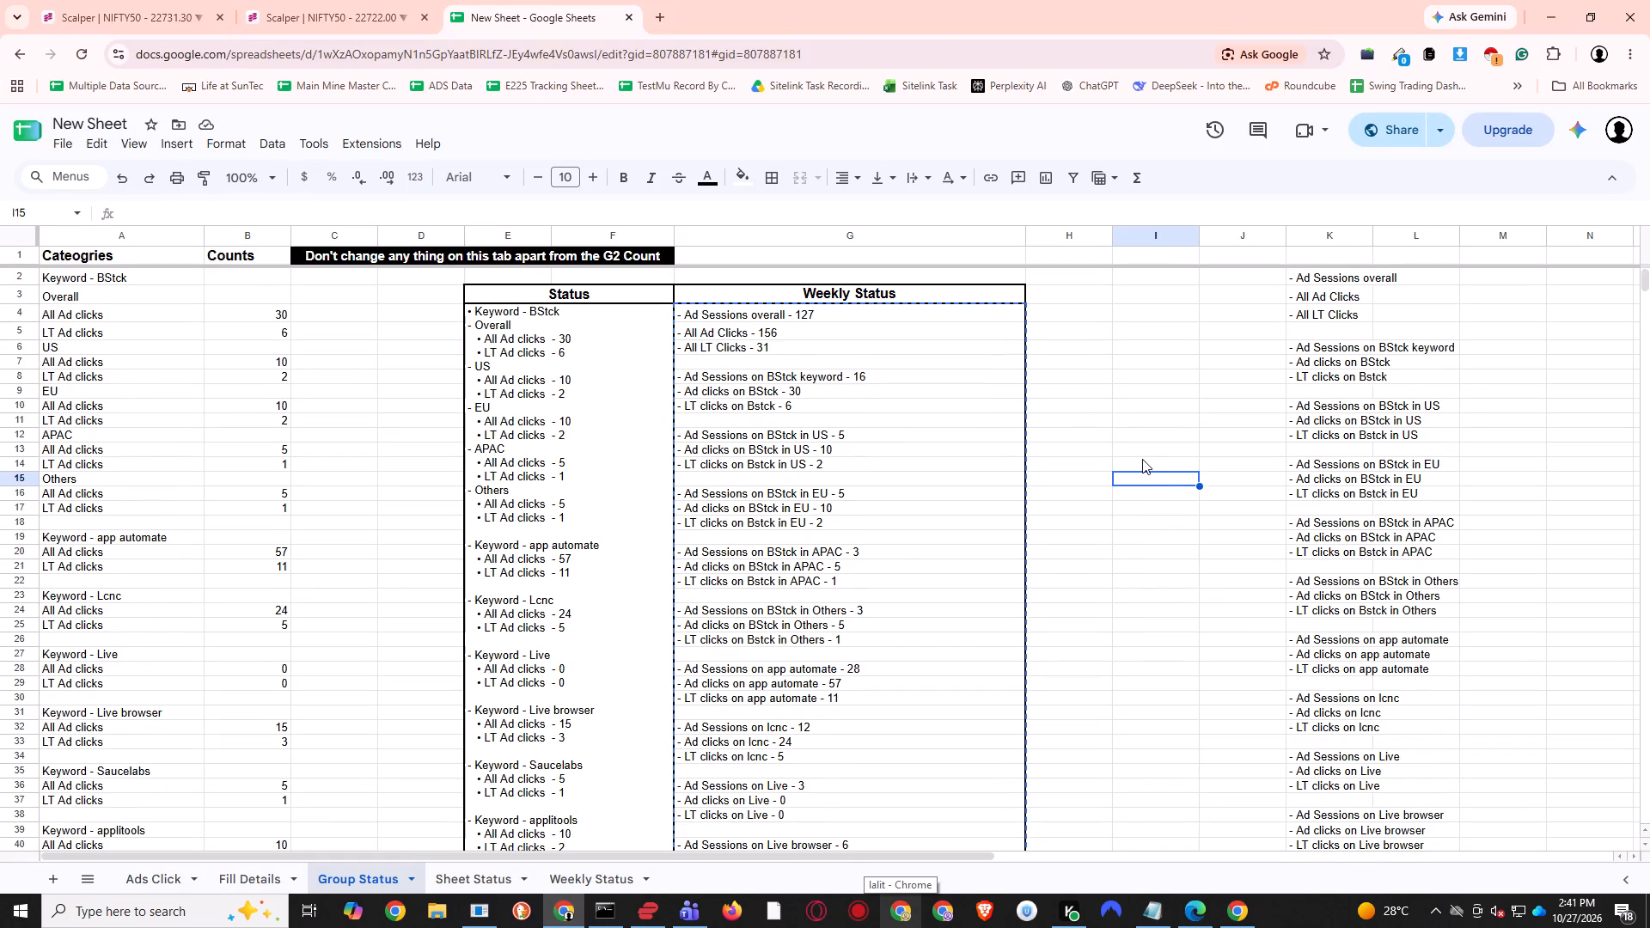
# Narrow the Weekly Status column G so it closely fits its text.
pyautogui.moveTo(1027, 241); pyautogui.dragTo(943, 254)
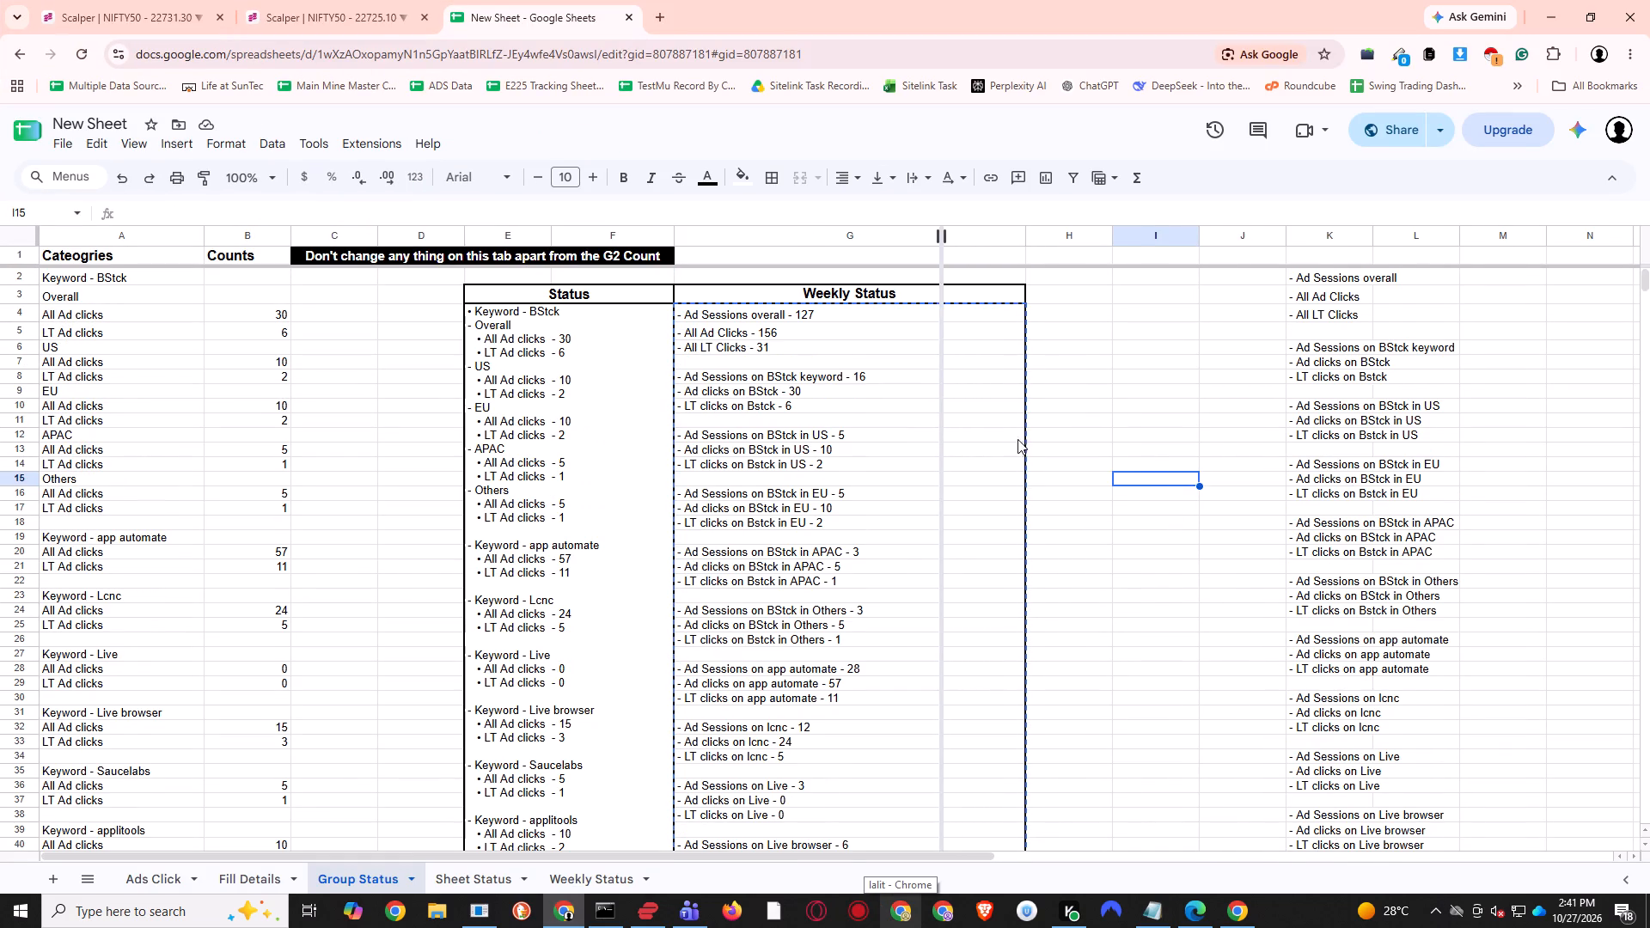
pyautogui.moveTo(1062, 522); pyautogui.dragTo(1059, 332)
pyautogui.scroll(-9, 1050, 511)
pyautogui.scroll(6, 1049, 569)
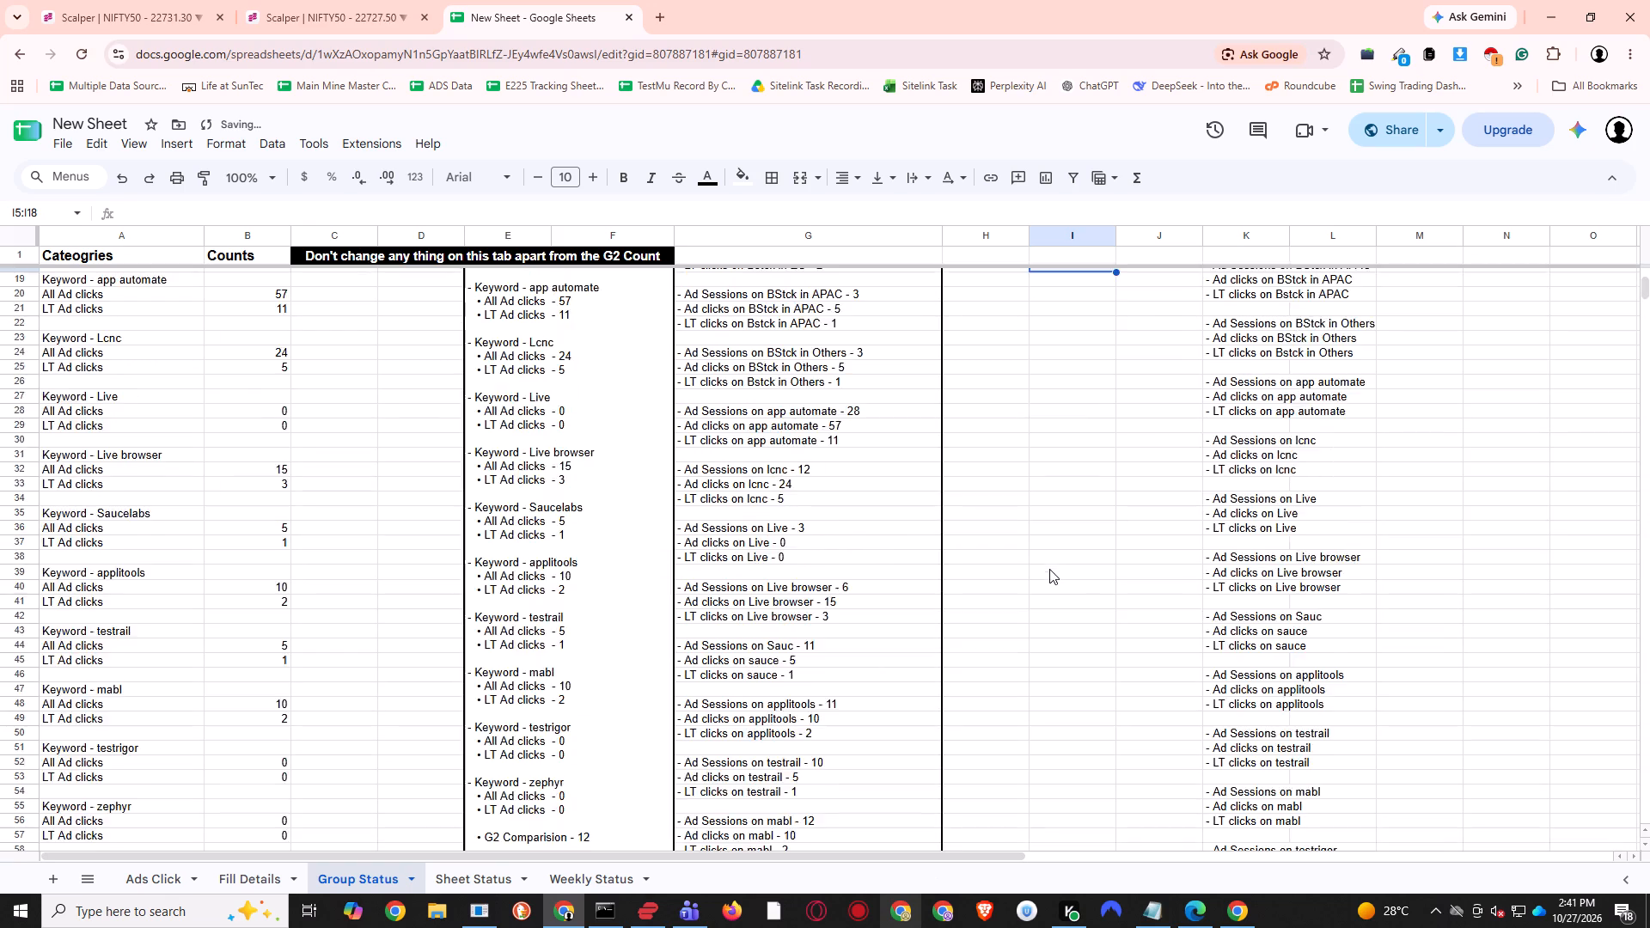
pyautogui.scroll(6, 1049, 569)
pyautogui.moveTo(940, 235); pyautogui.dragTo(905, 241)
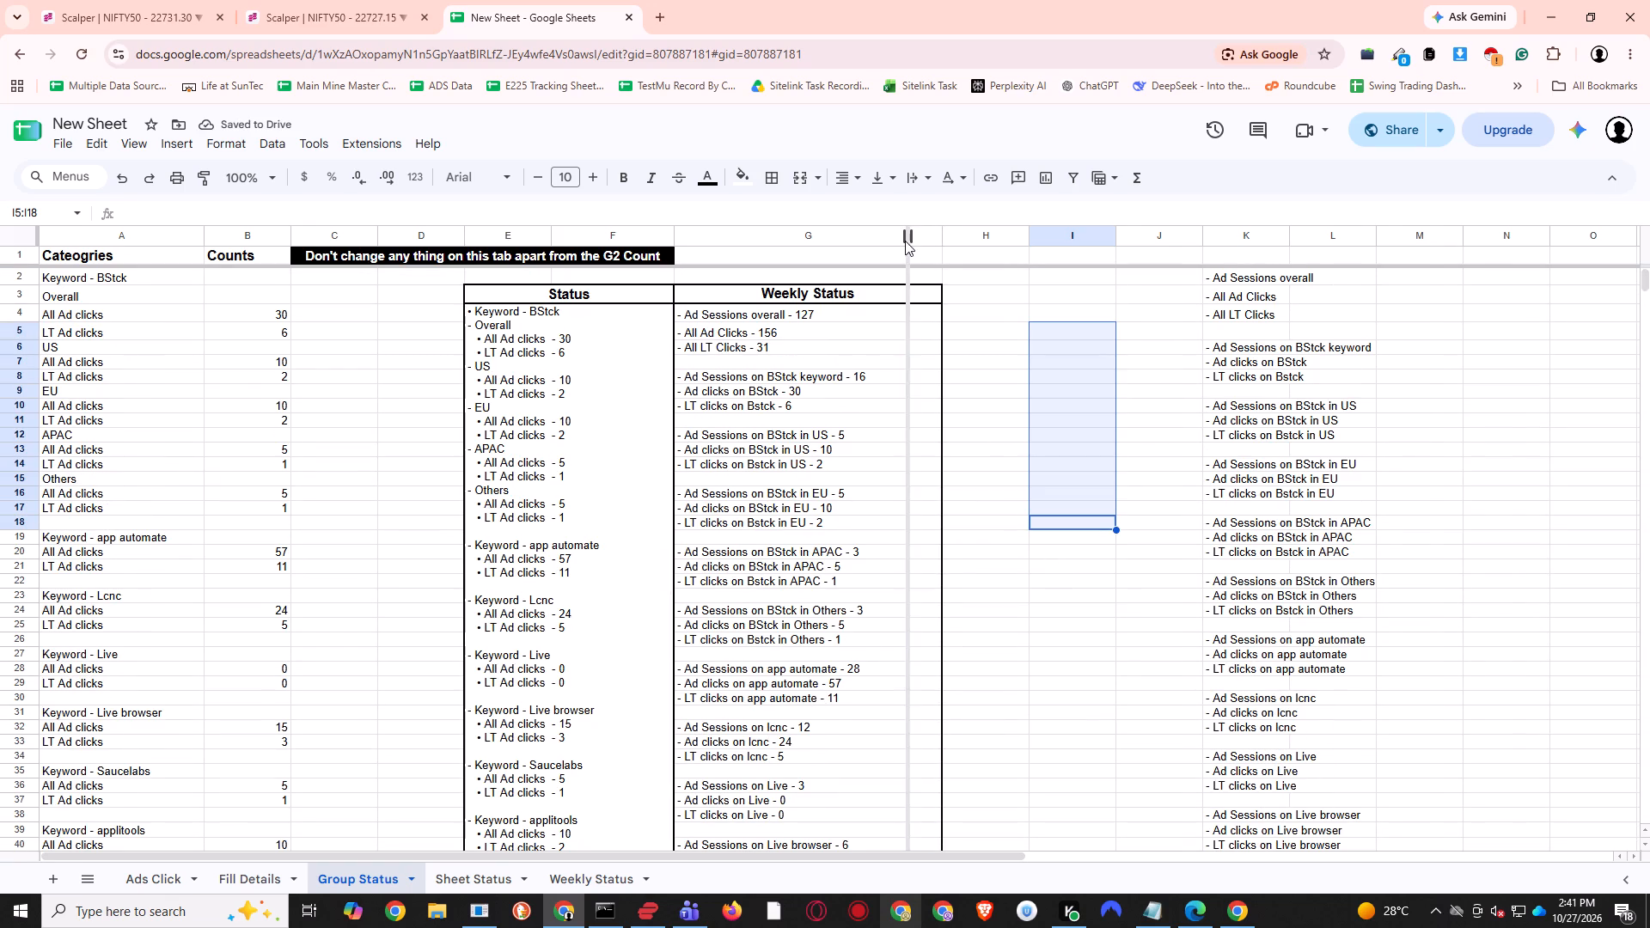
pyautogui.click(1003, 398)
pyautogui.scroll(6, 1197, 498)
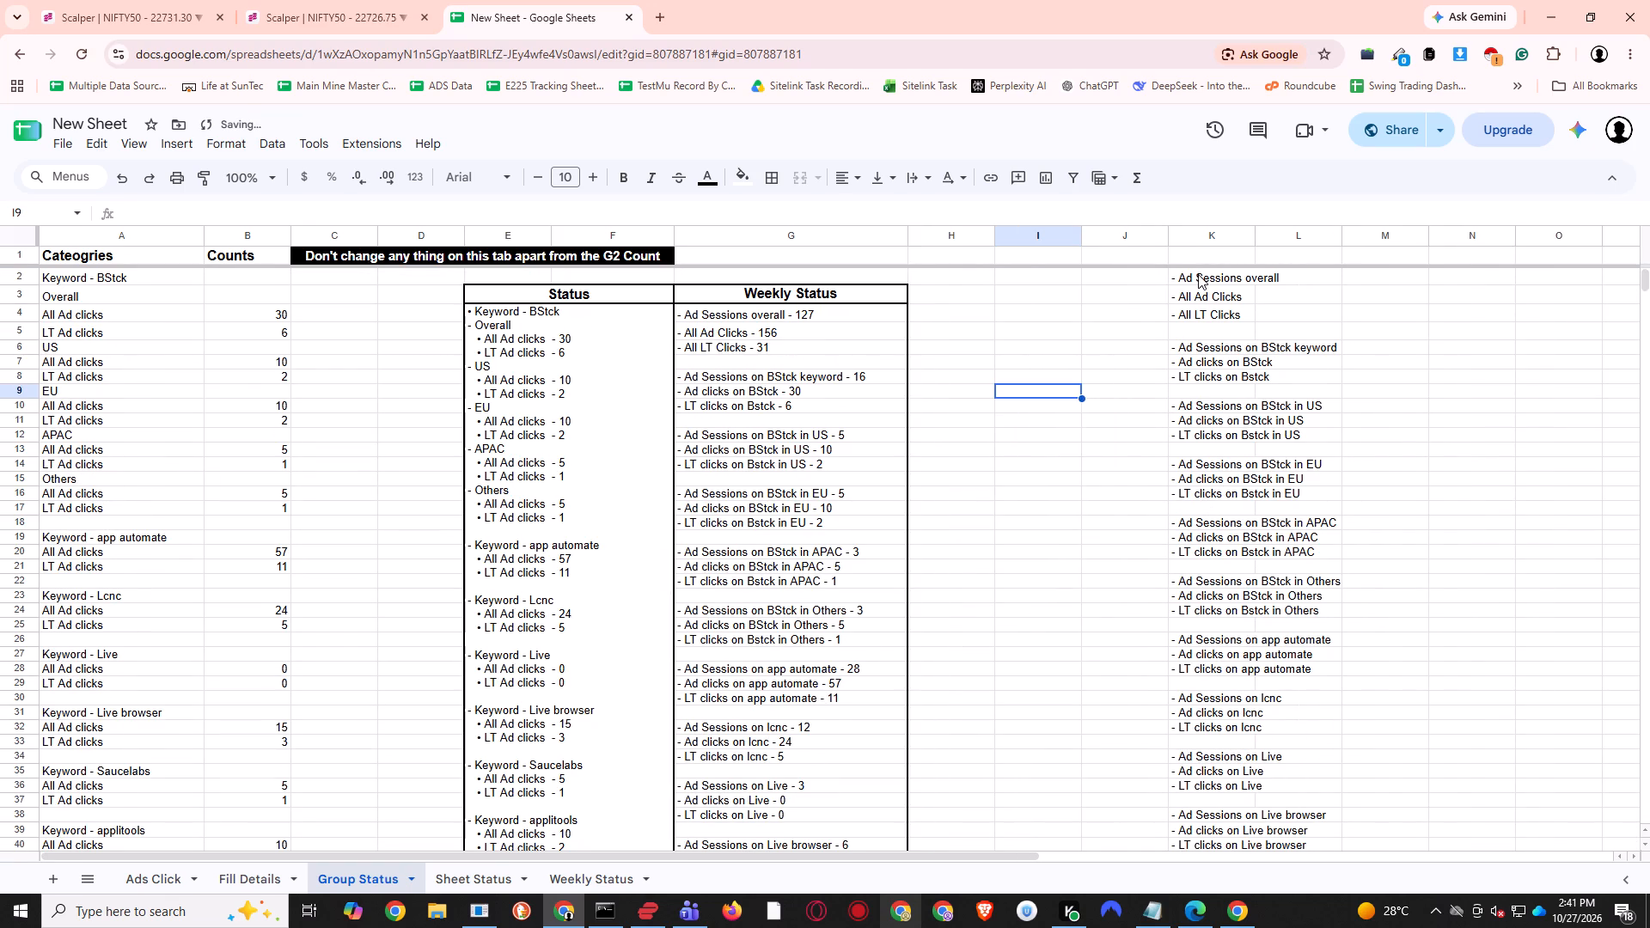
# Examine the Weekly Status formulas in G4 through G14 and the label in K2 that they reference.
pyautogui.click(840, 424)
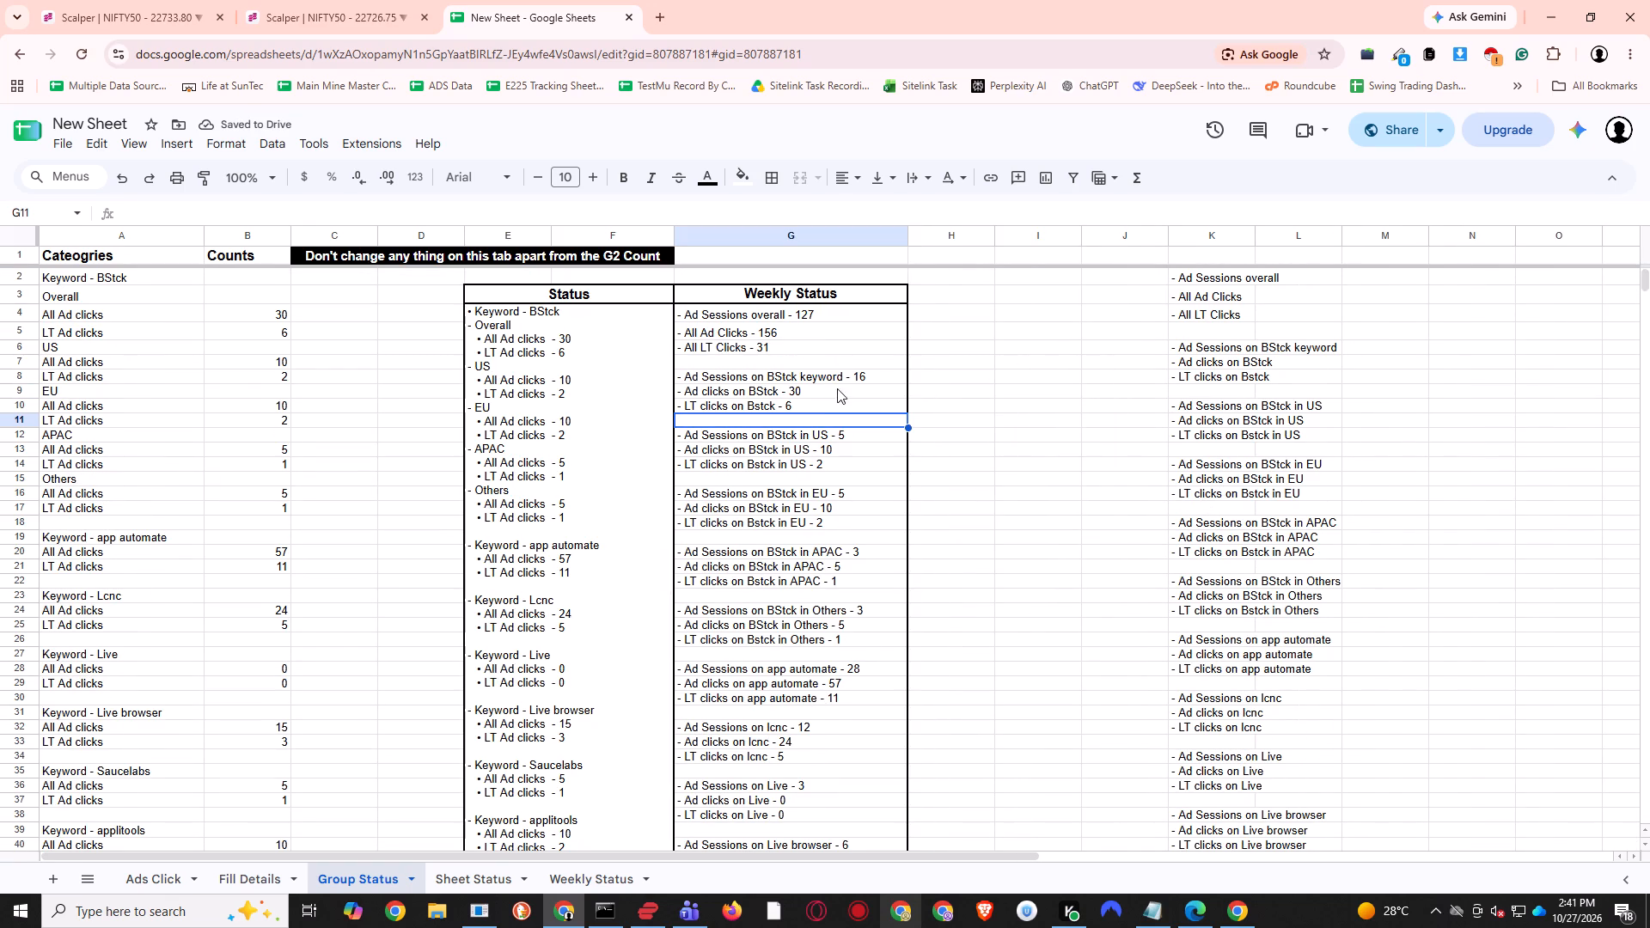
pyautogui.click(825, 315)
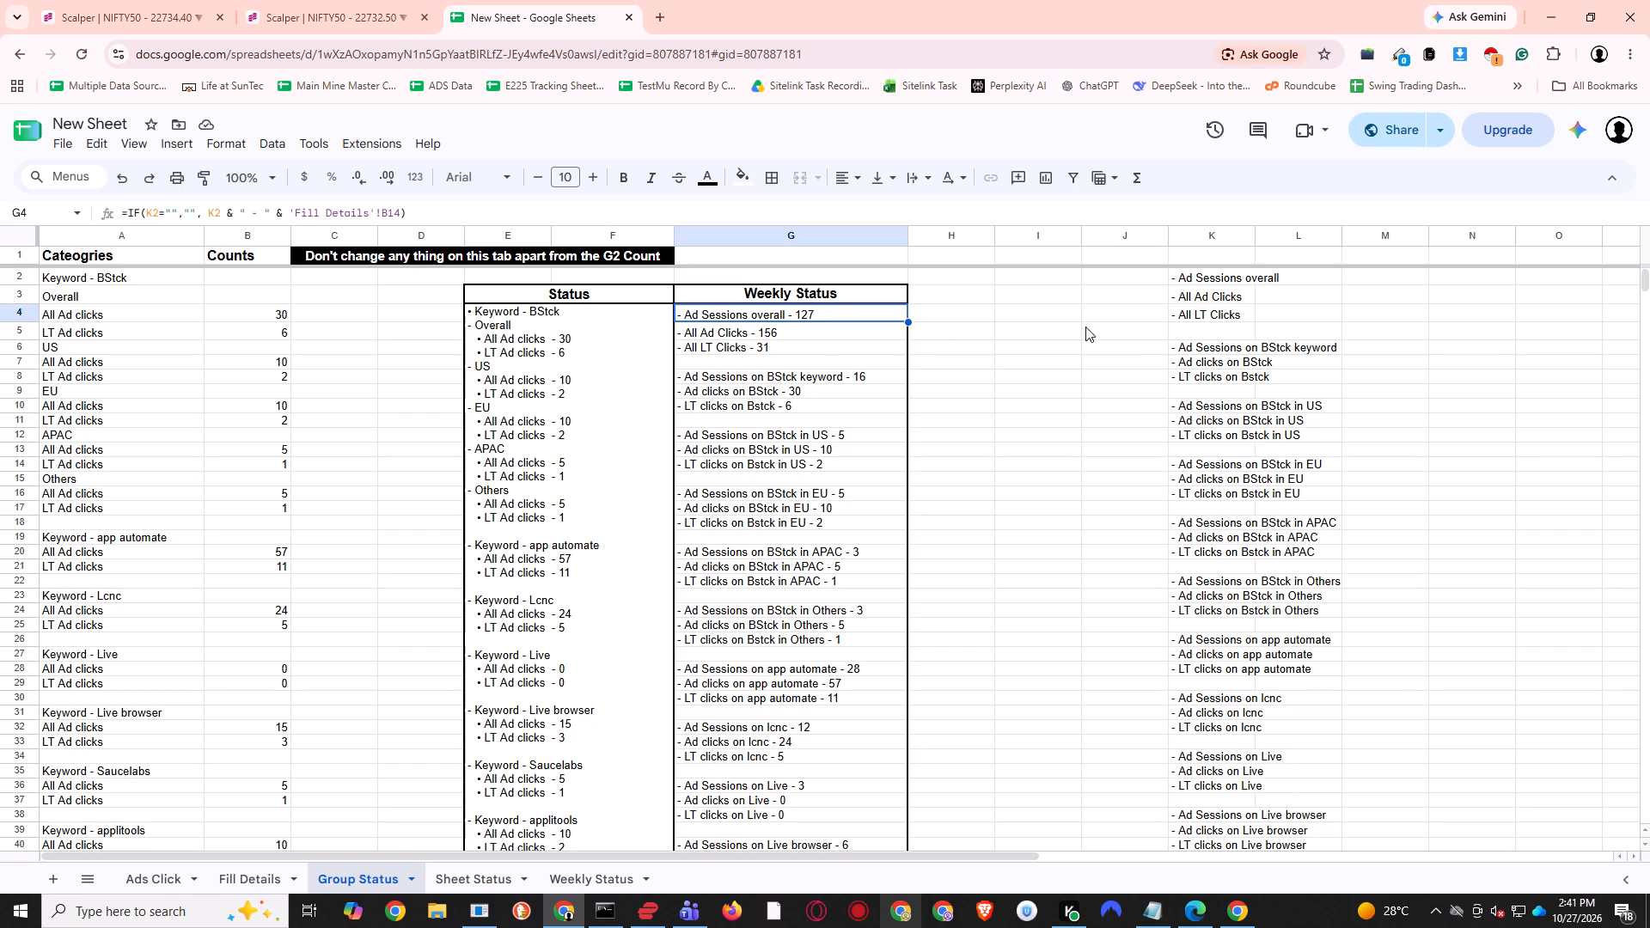
pyautogui.click(1175, 272)
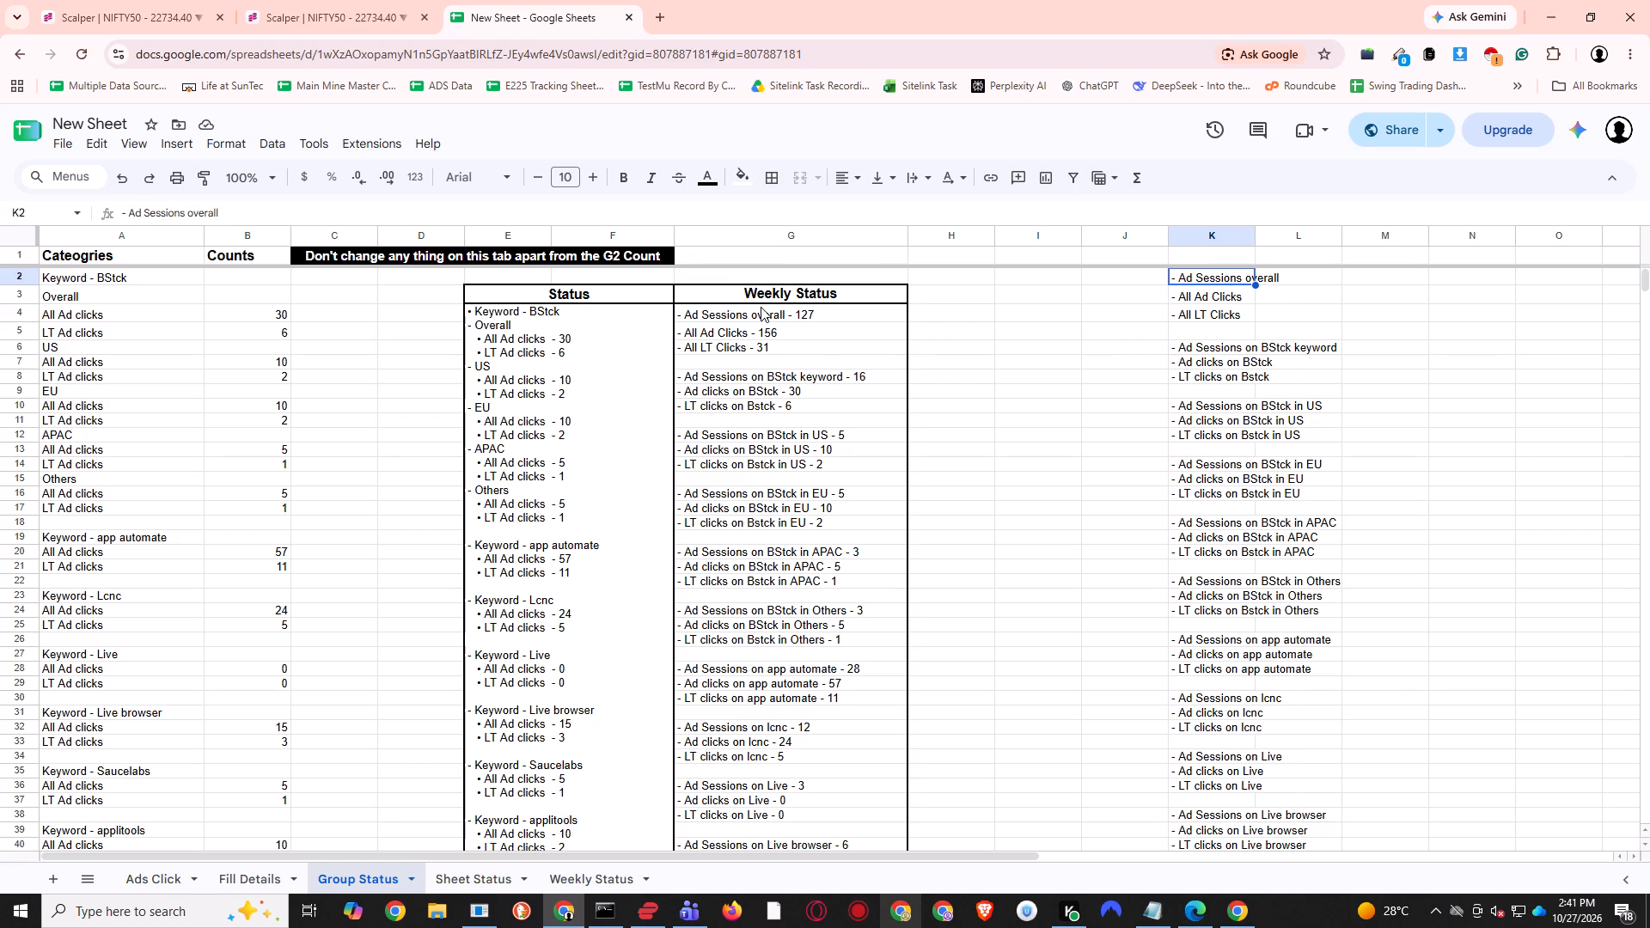
pyautogui.click(772, 314)
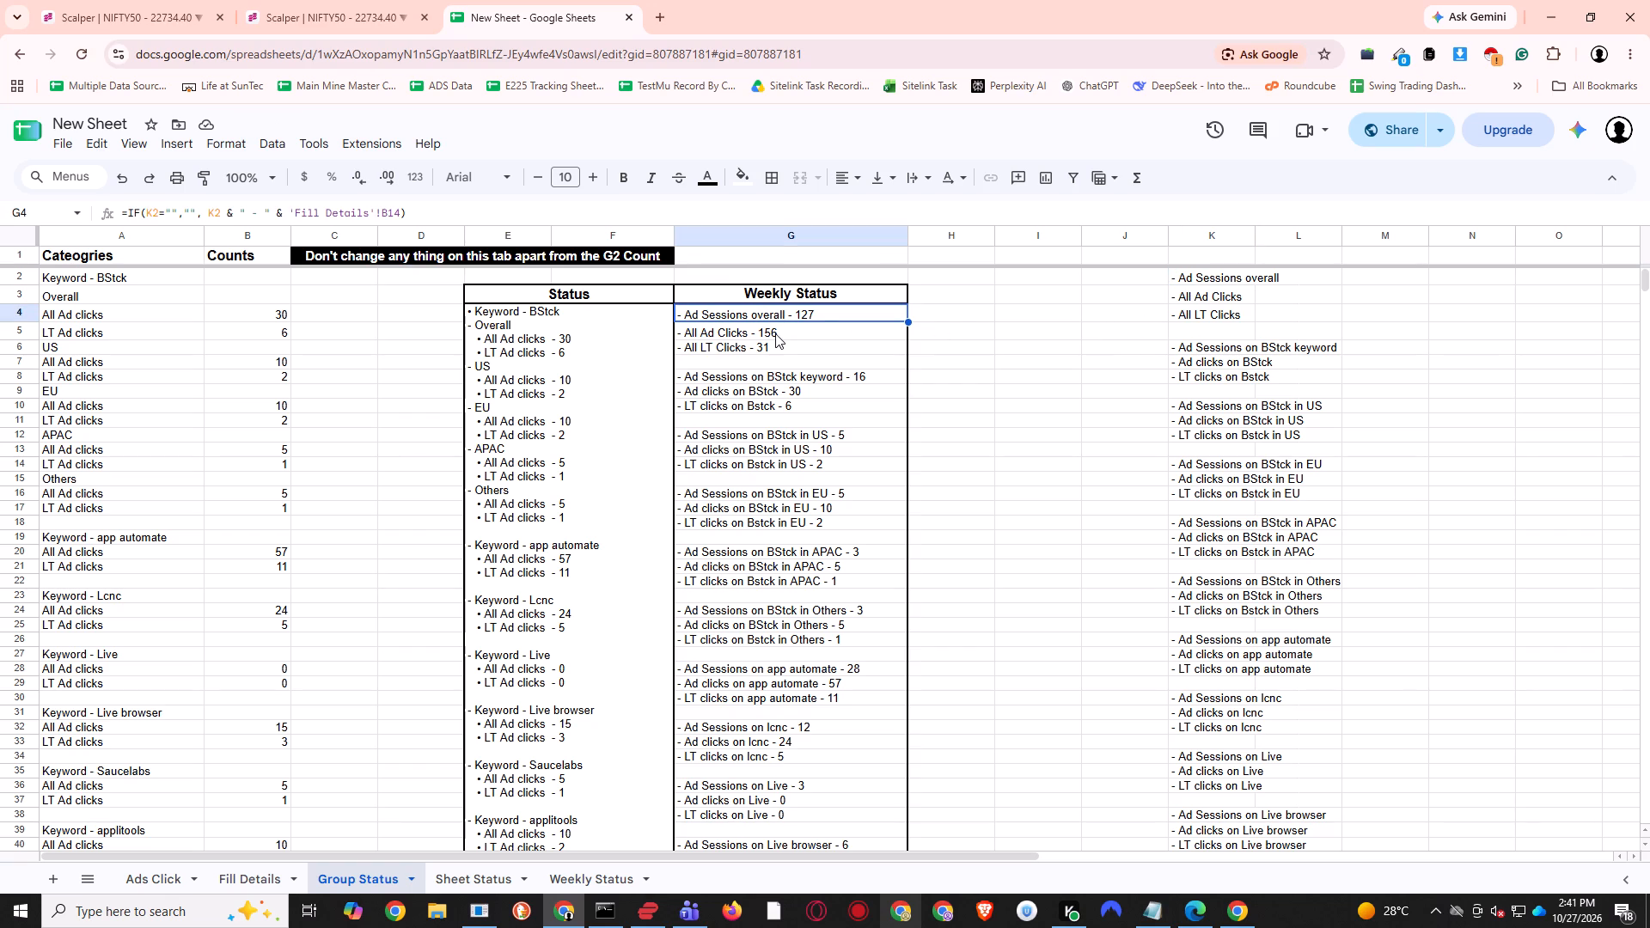
pyautogui.click(775, 333)
pyautogui.click(776, 348)
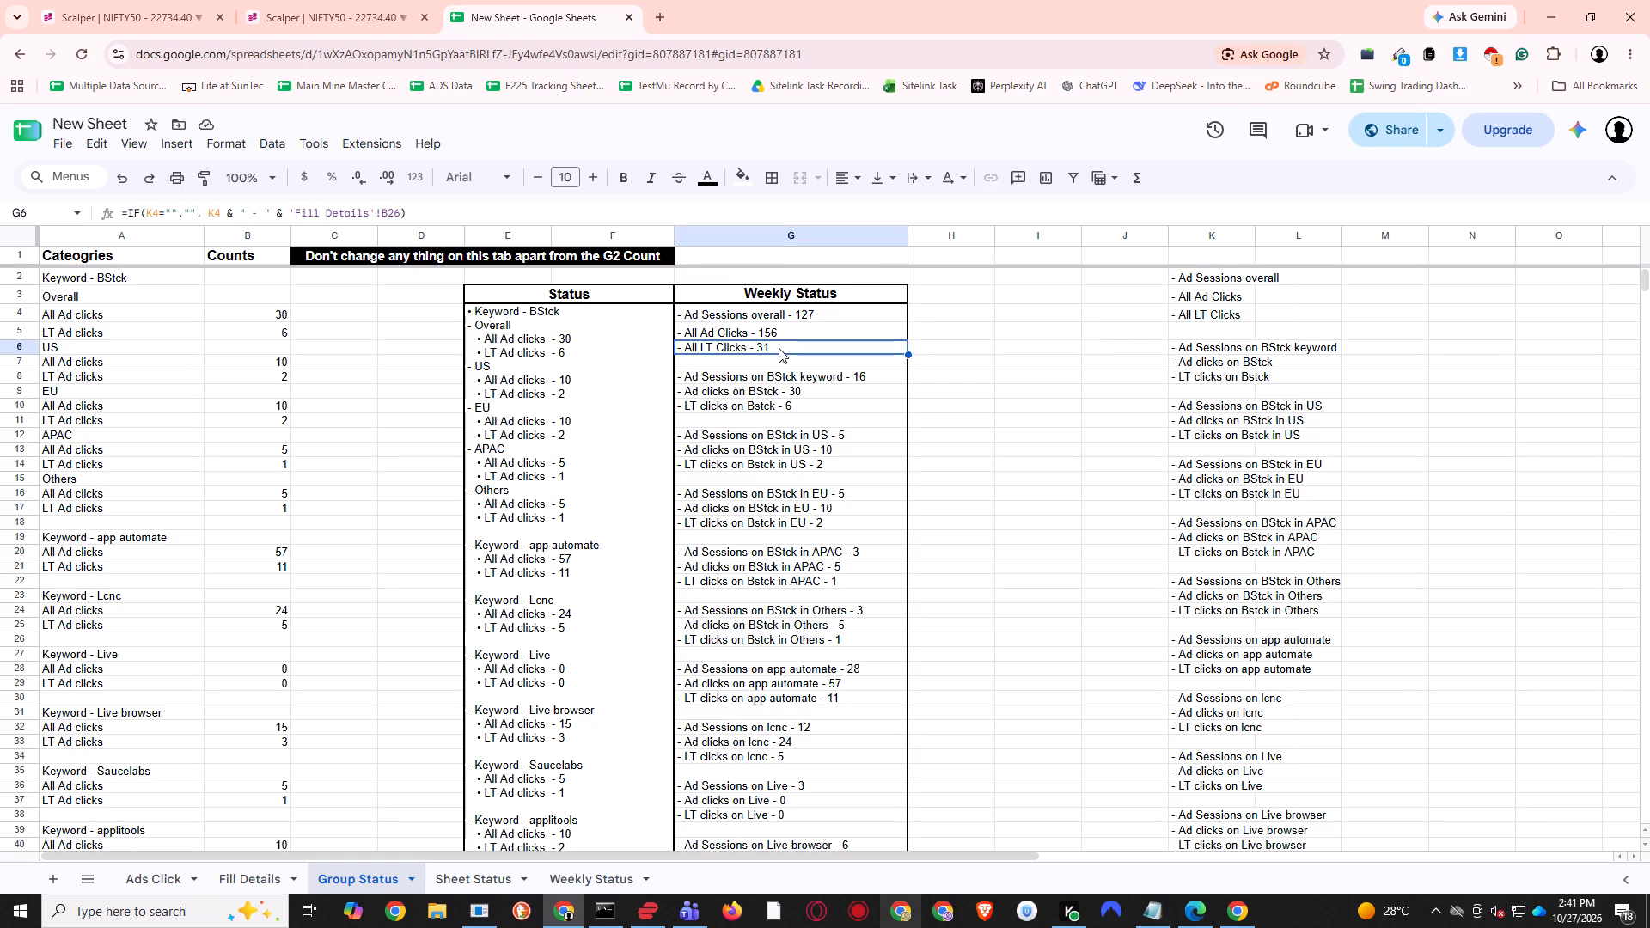
pyautogui.click(791, 376)
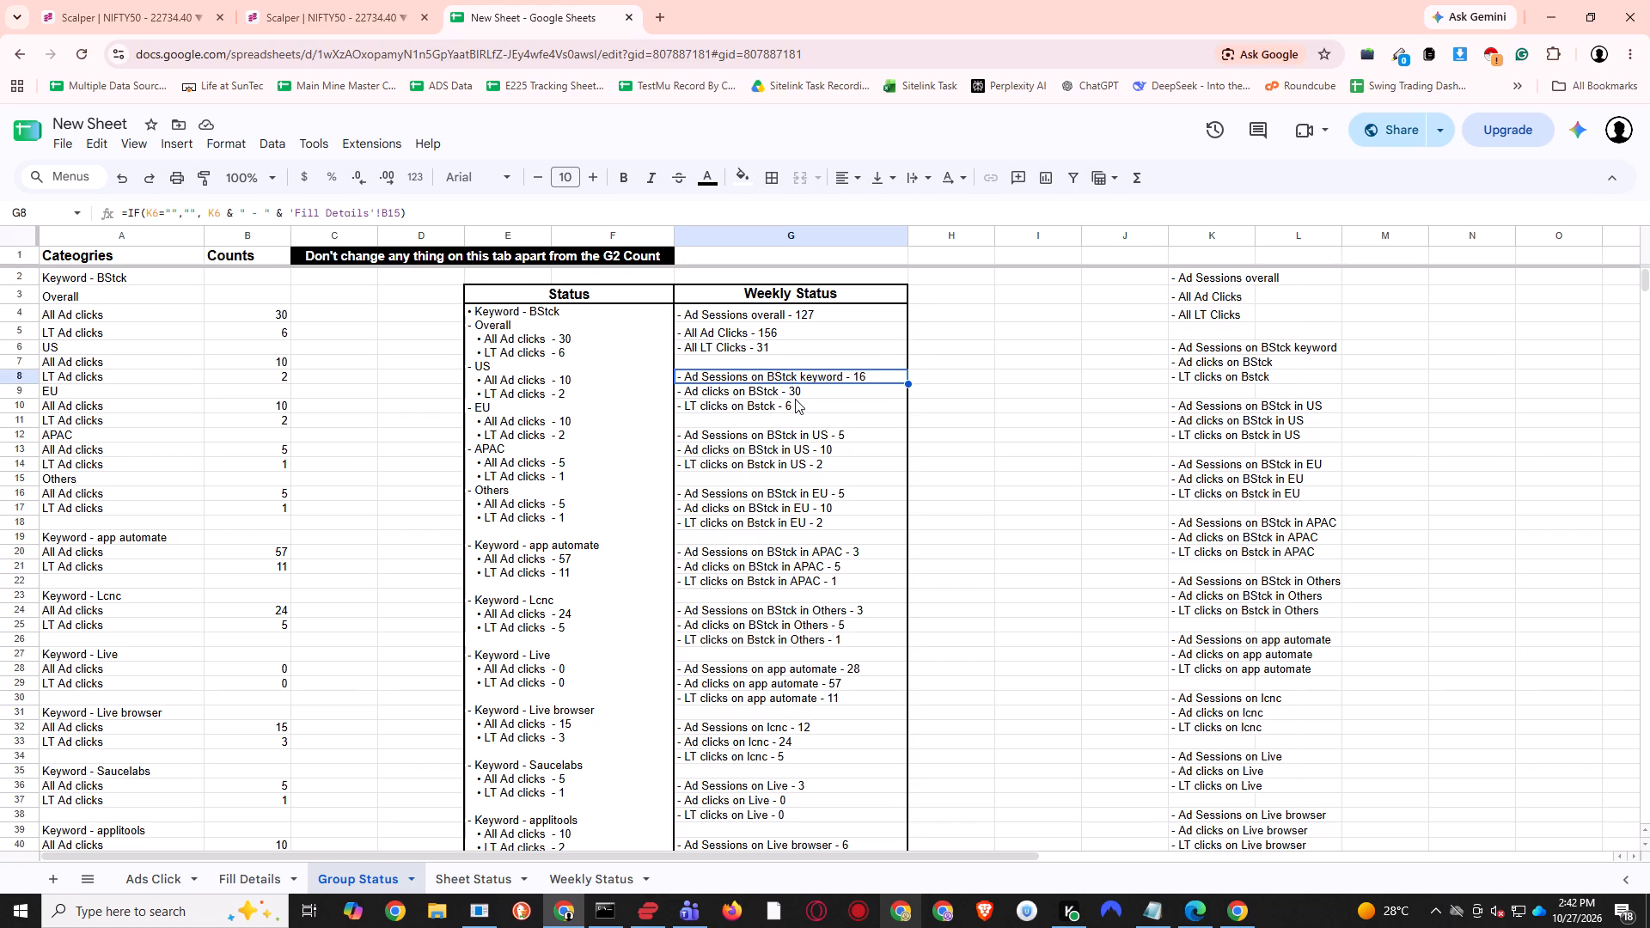
pyautogui.click(795, 397)
pyautogui.click(787, 406)
pyautogui.click(793, 436)
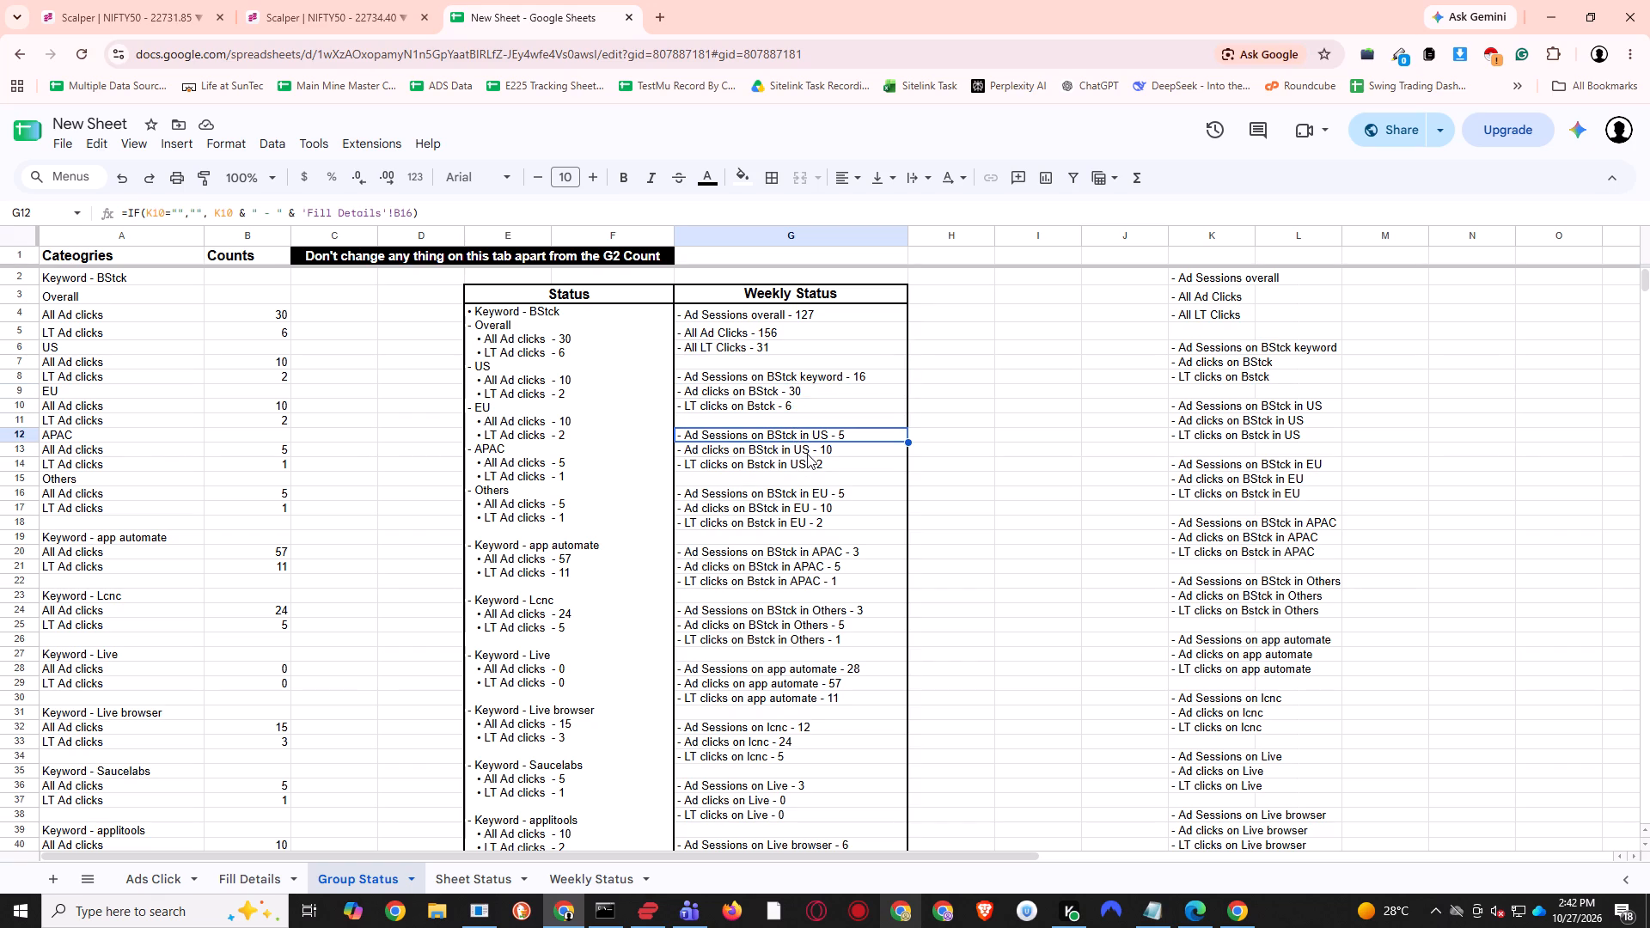
pyautogui.click(808, 454)
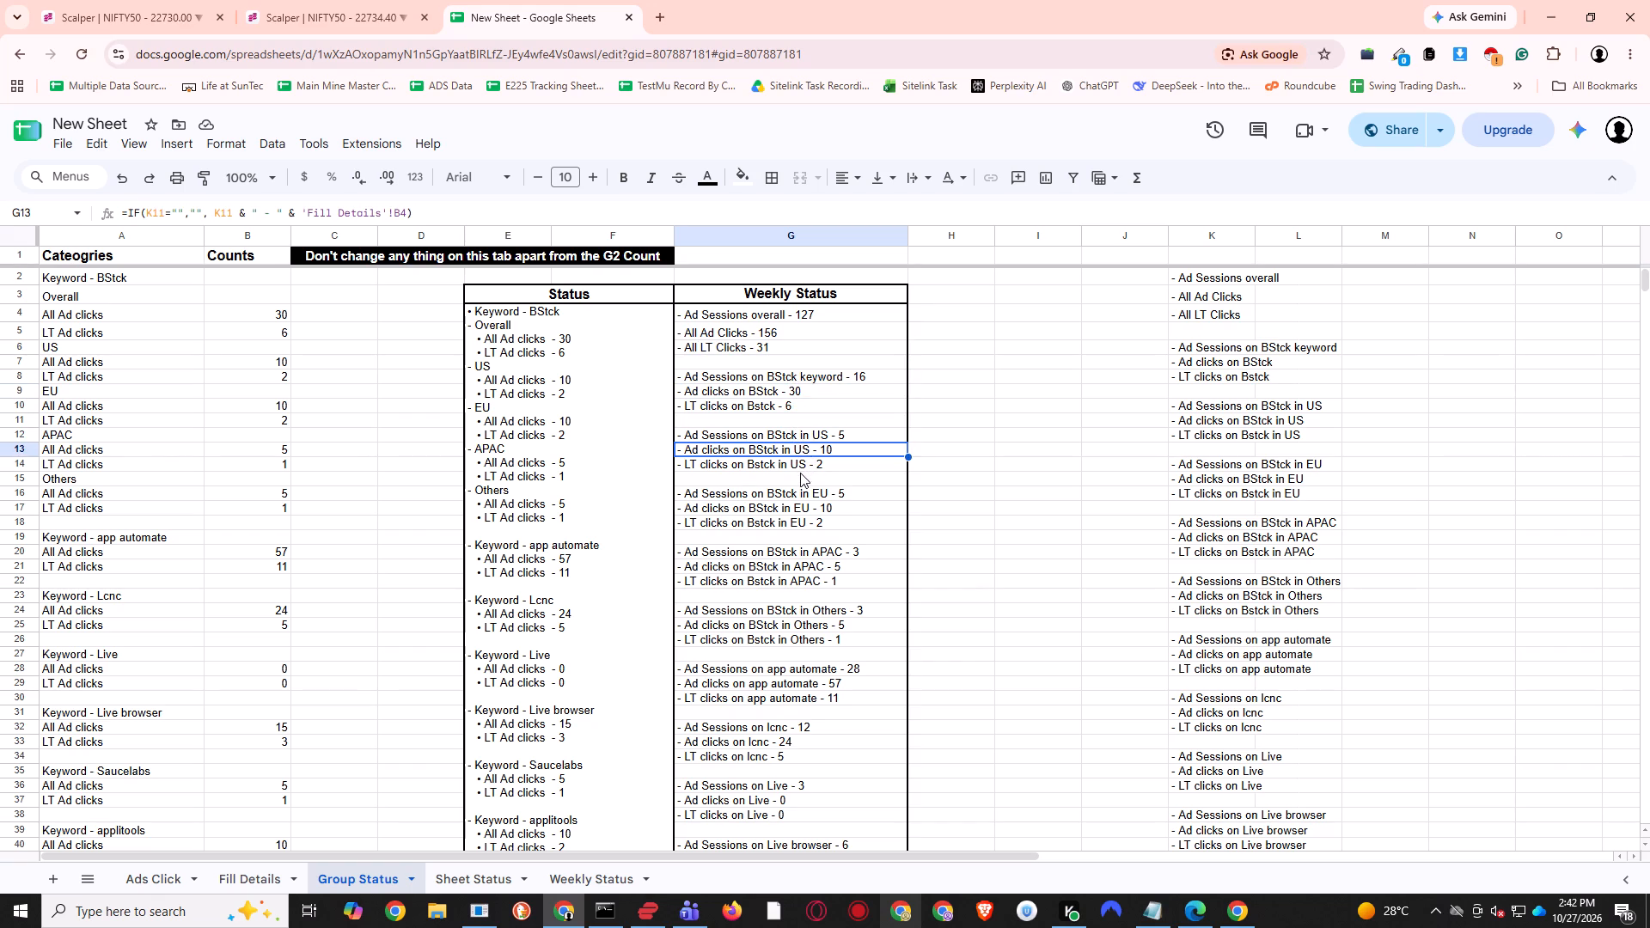
pyautogui.click(803, 469)
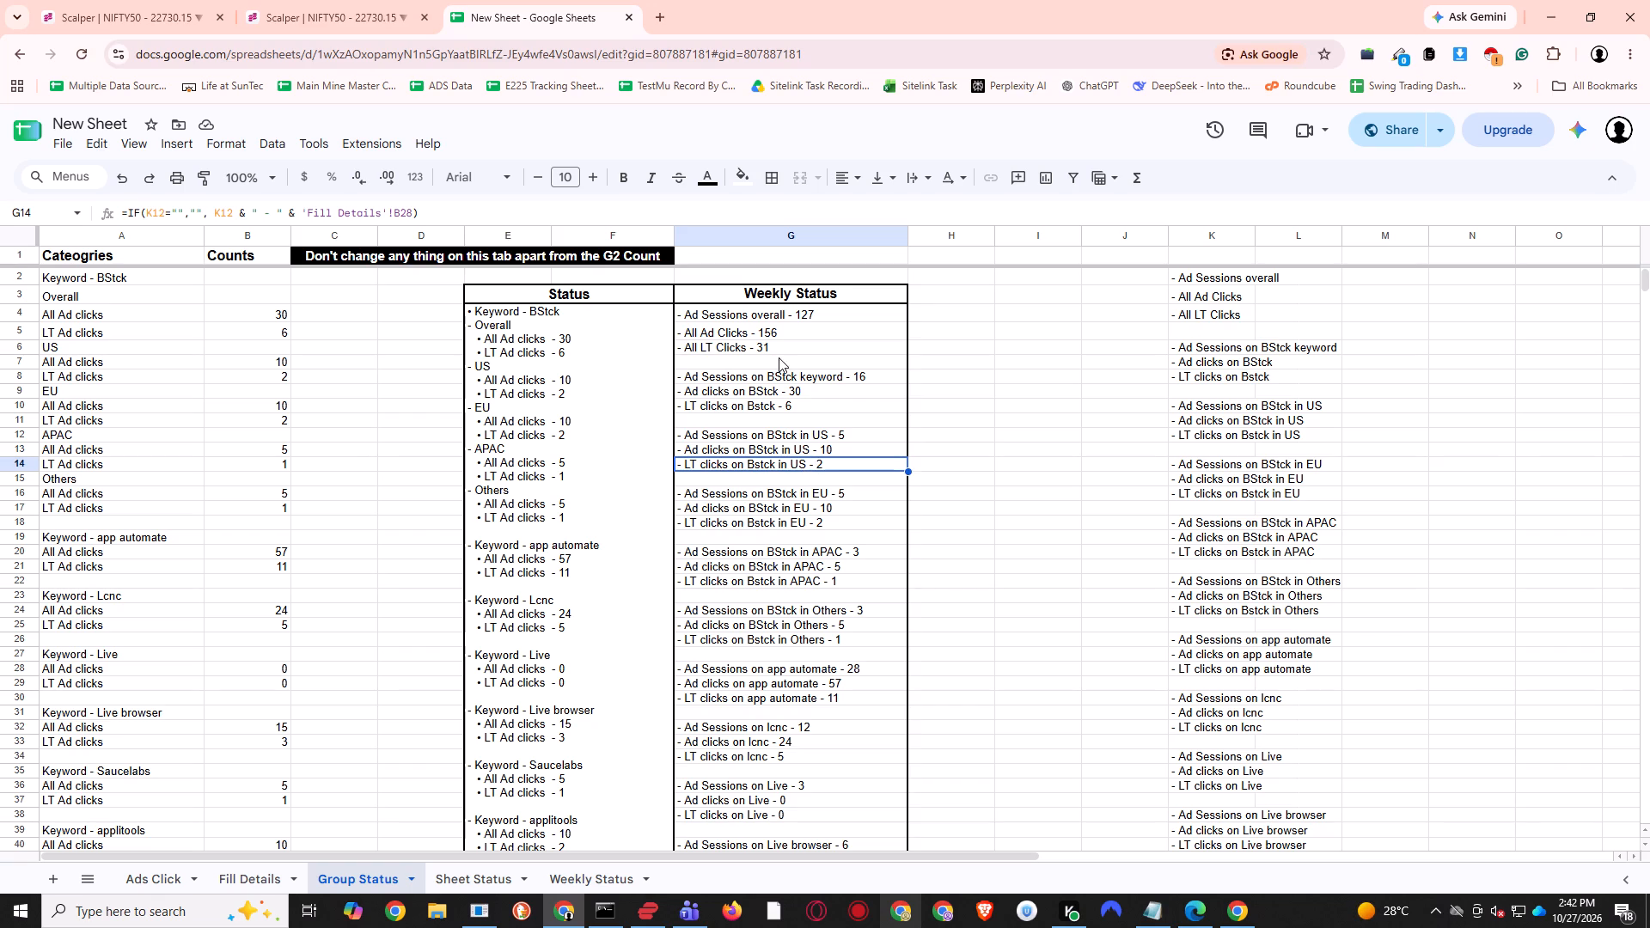
# Open the formulas in G4 and G5 to inspect their label and Fill Details references, leaving them unedited.
pyautogui.click(785, 313)
pyautogui.doubleClick(785, 313)
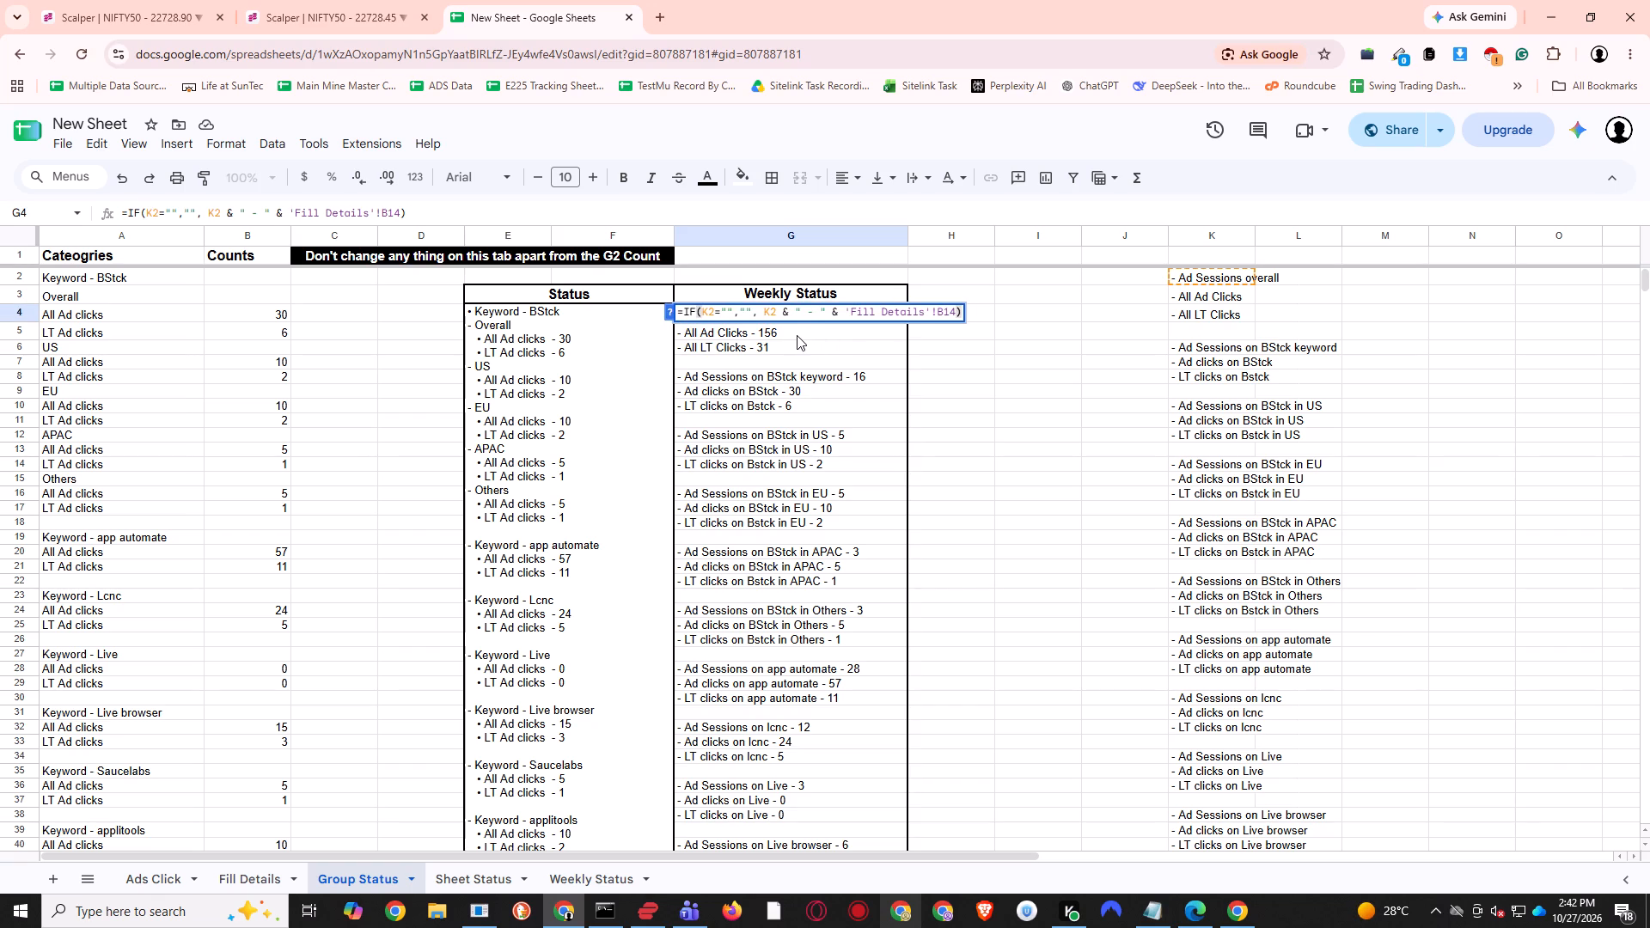
pyautogui.doubleClick(797, 335)
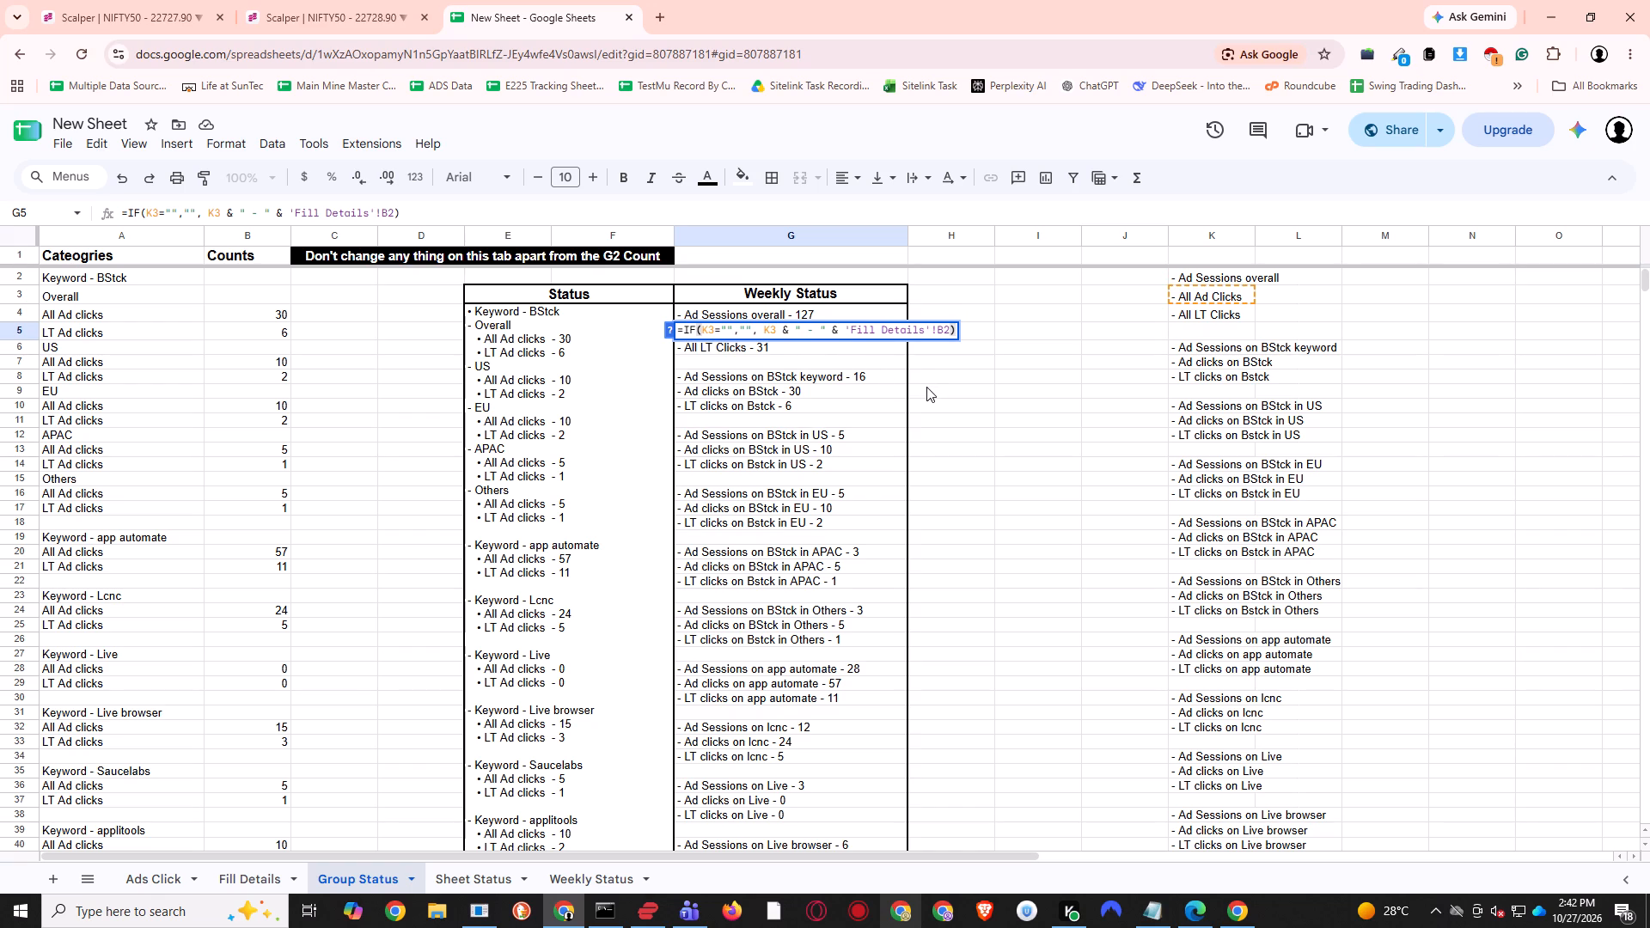
pyautogui.press('Escape')
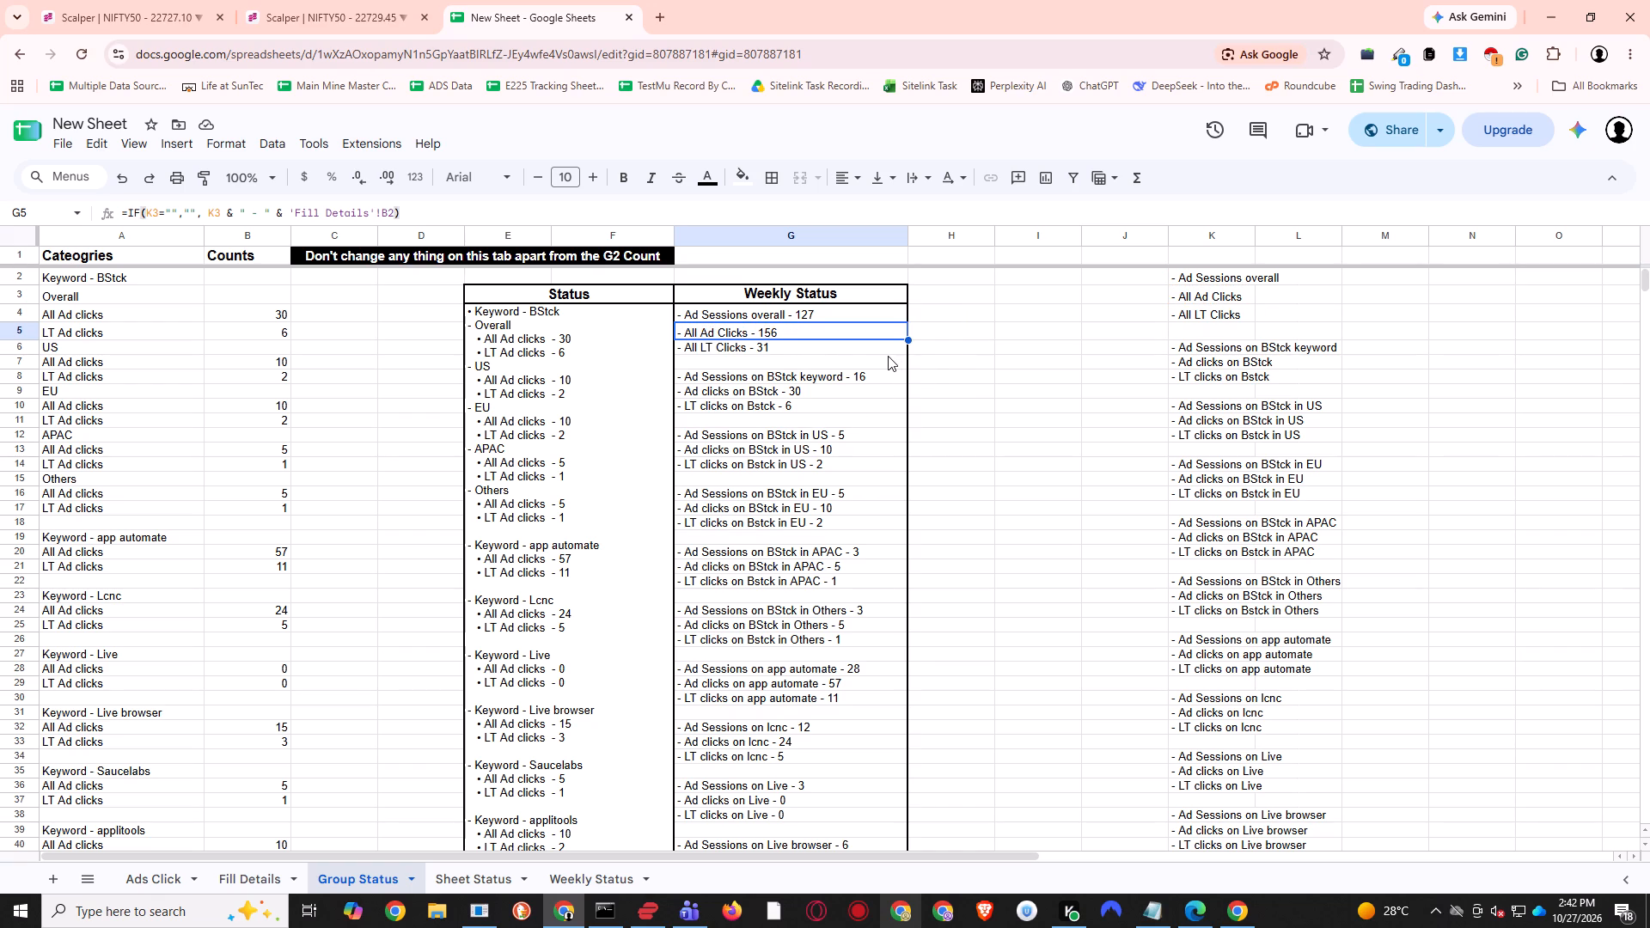
# Examine the Weekly Status formulas for the All LT Clicks and BStck entries, from G6 through G26.
pyautogui.press('Down')
pyautogui.press('Down')
pyautogui.press('Down')
pyautogui.press('Down')
pyautogui.press('Down')
pyautogui.press('Down')
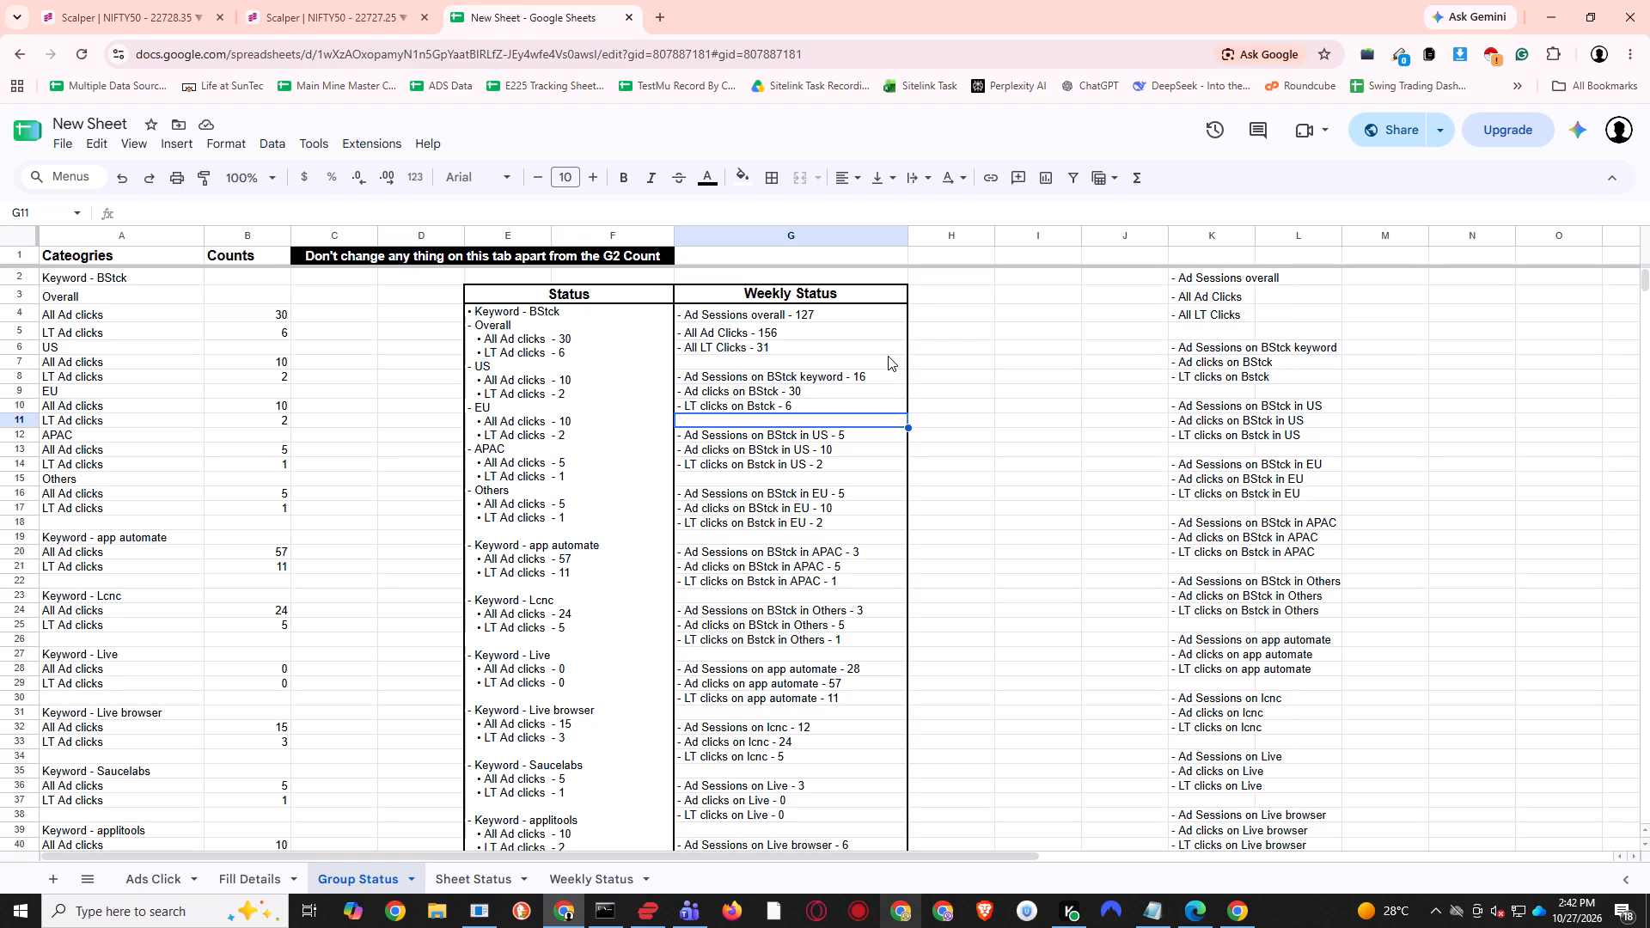
pyautogui.press('Down')
pyautogui.press('Down')
pyautogui.press('Down')
pyautogui.press('Down')
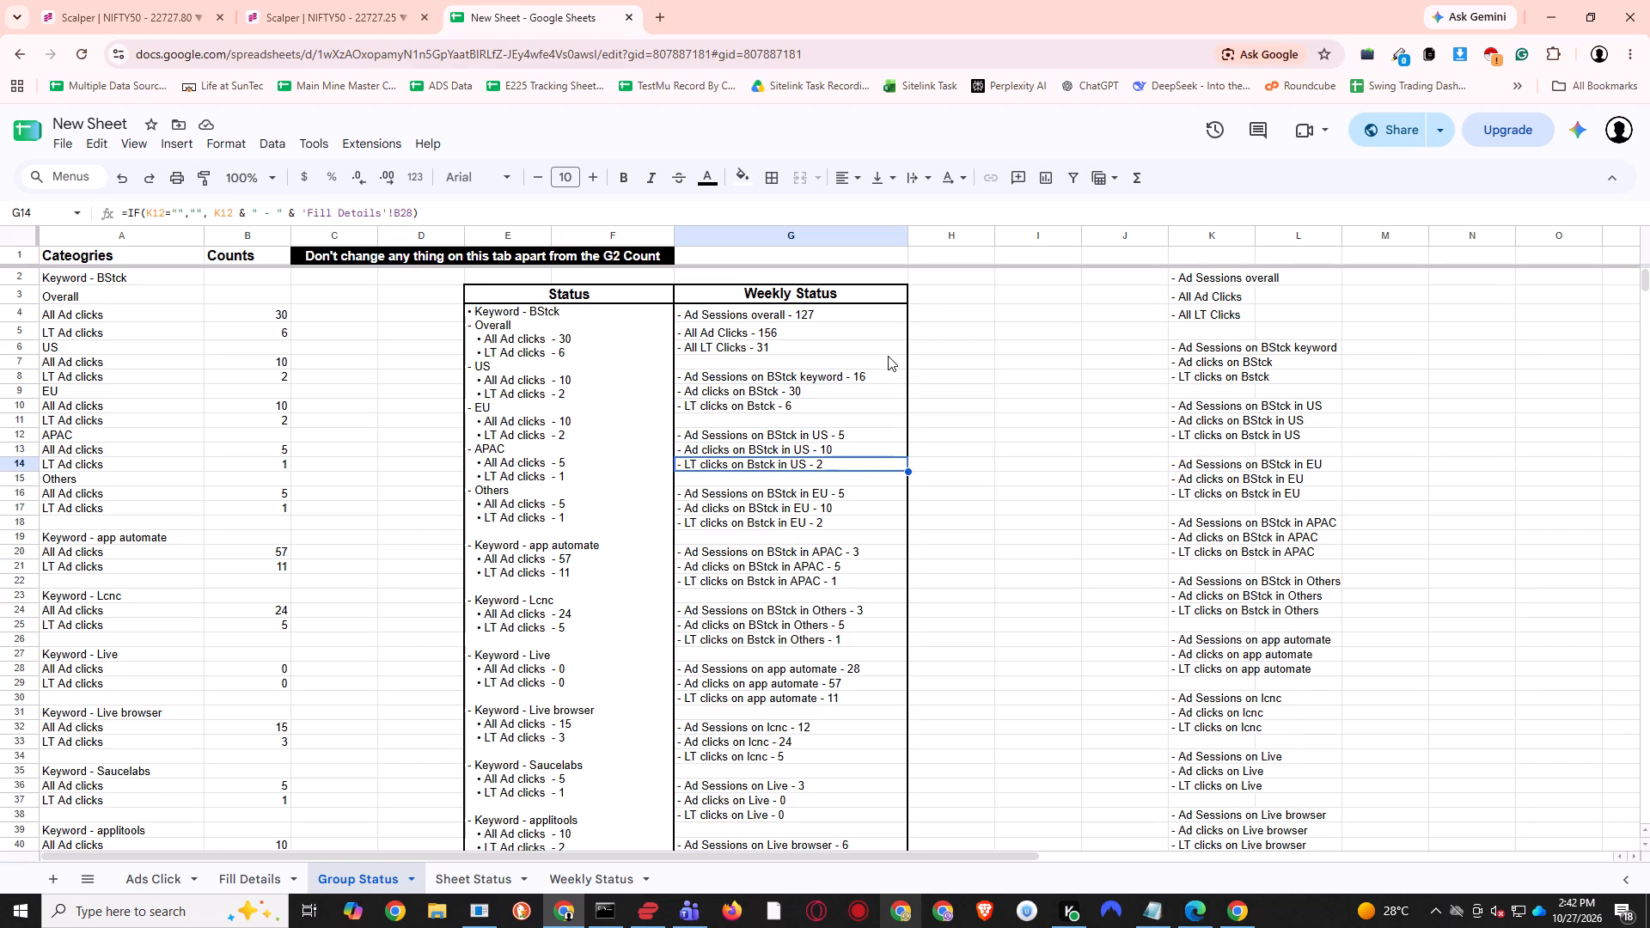
pyautogui.press('Down')
pyautogui.press('Down')
pyautogui.press('Down')
pyautogui.press('Down')
pyautogui.press('Down')
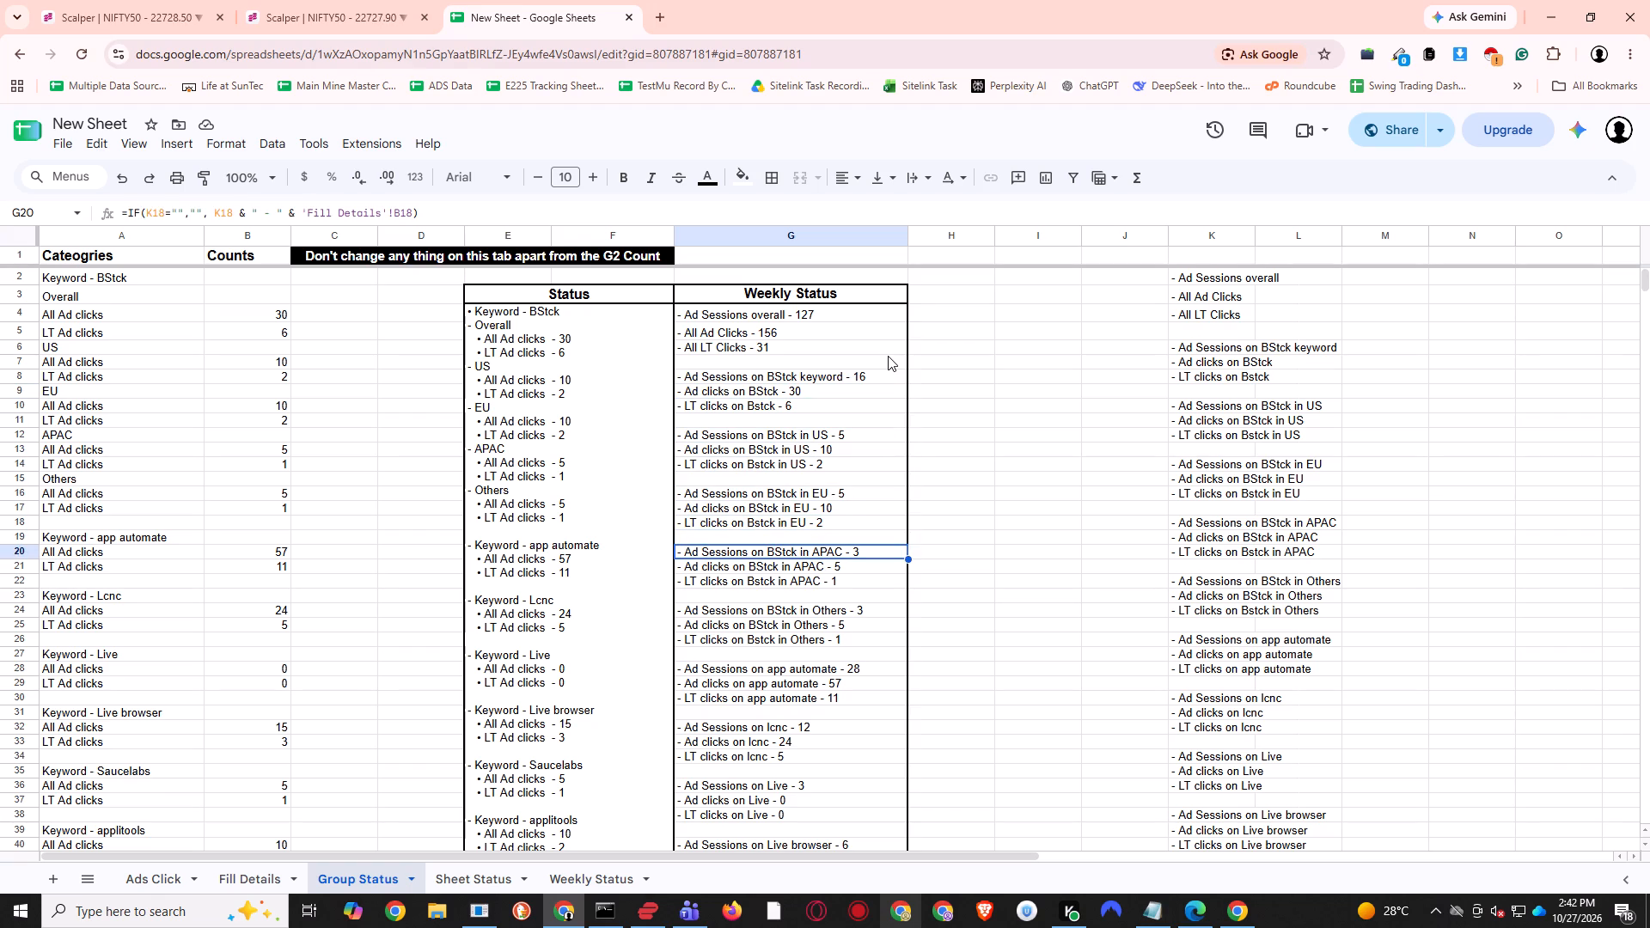
pyautogui.press('Down')
pyautogui.press('Down')
pyautogui.press('Down')
pyautogui.press('Down')
pyautogui.press('Down')
pyautogui.press('Down')
# Examine the Weekly Status formulas for app automate, lcnc, Live and Live browser, from G28 through G42.
pyautogui.press('Down')
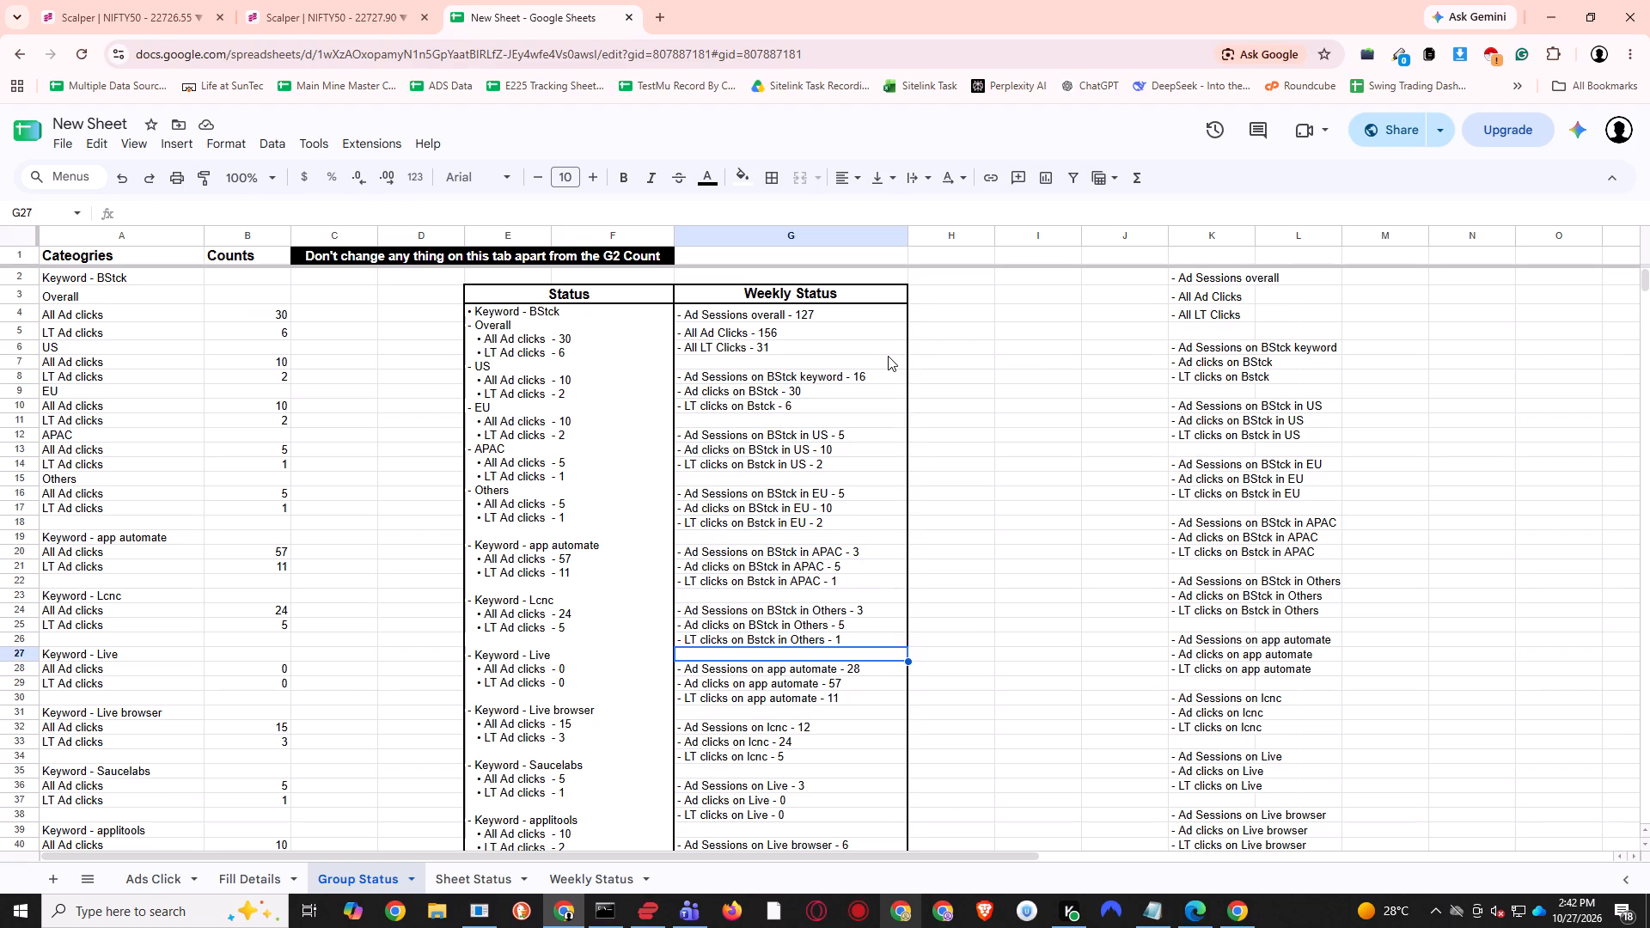
pyautogui.press('Down')
pyautogui.press('Down')
pyautogui.press('Down')
pyautogui.press('Down')
pyautogui.press('Down')
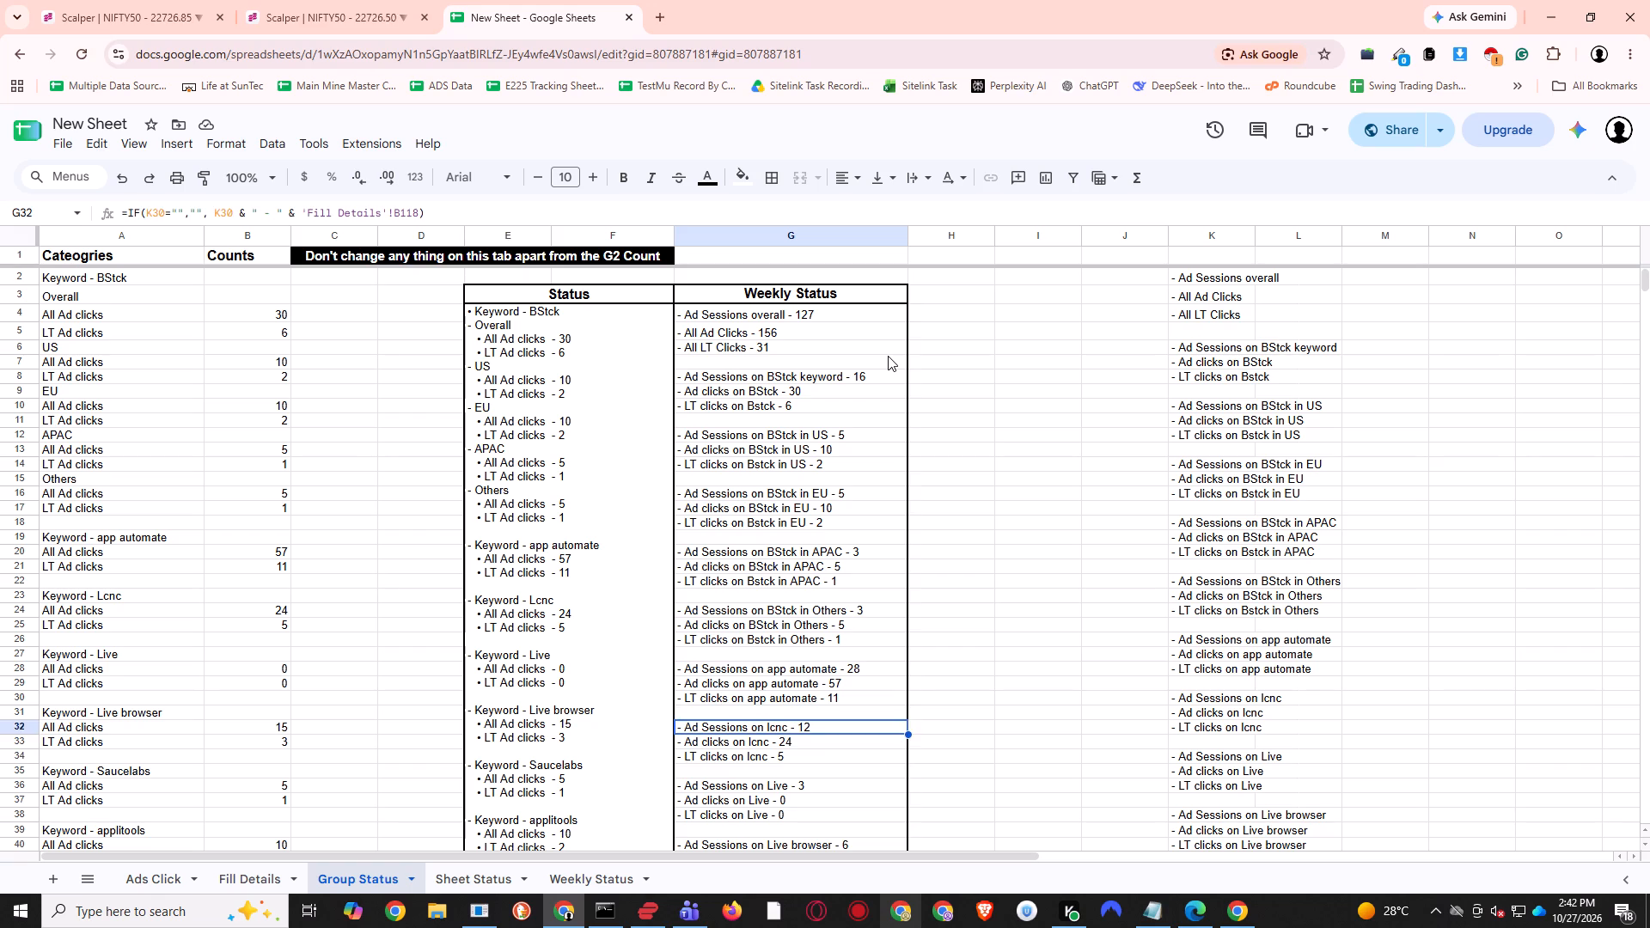
pyautogui.press('Down')
pyautogui.press('Down')
pyautogui.press('Down')
pyautogui.press('Down')
pyautogui.press('Down')
pyautogui.press('Down')
pyautogui.press('Down')
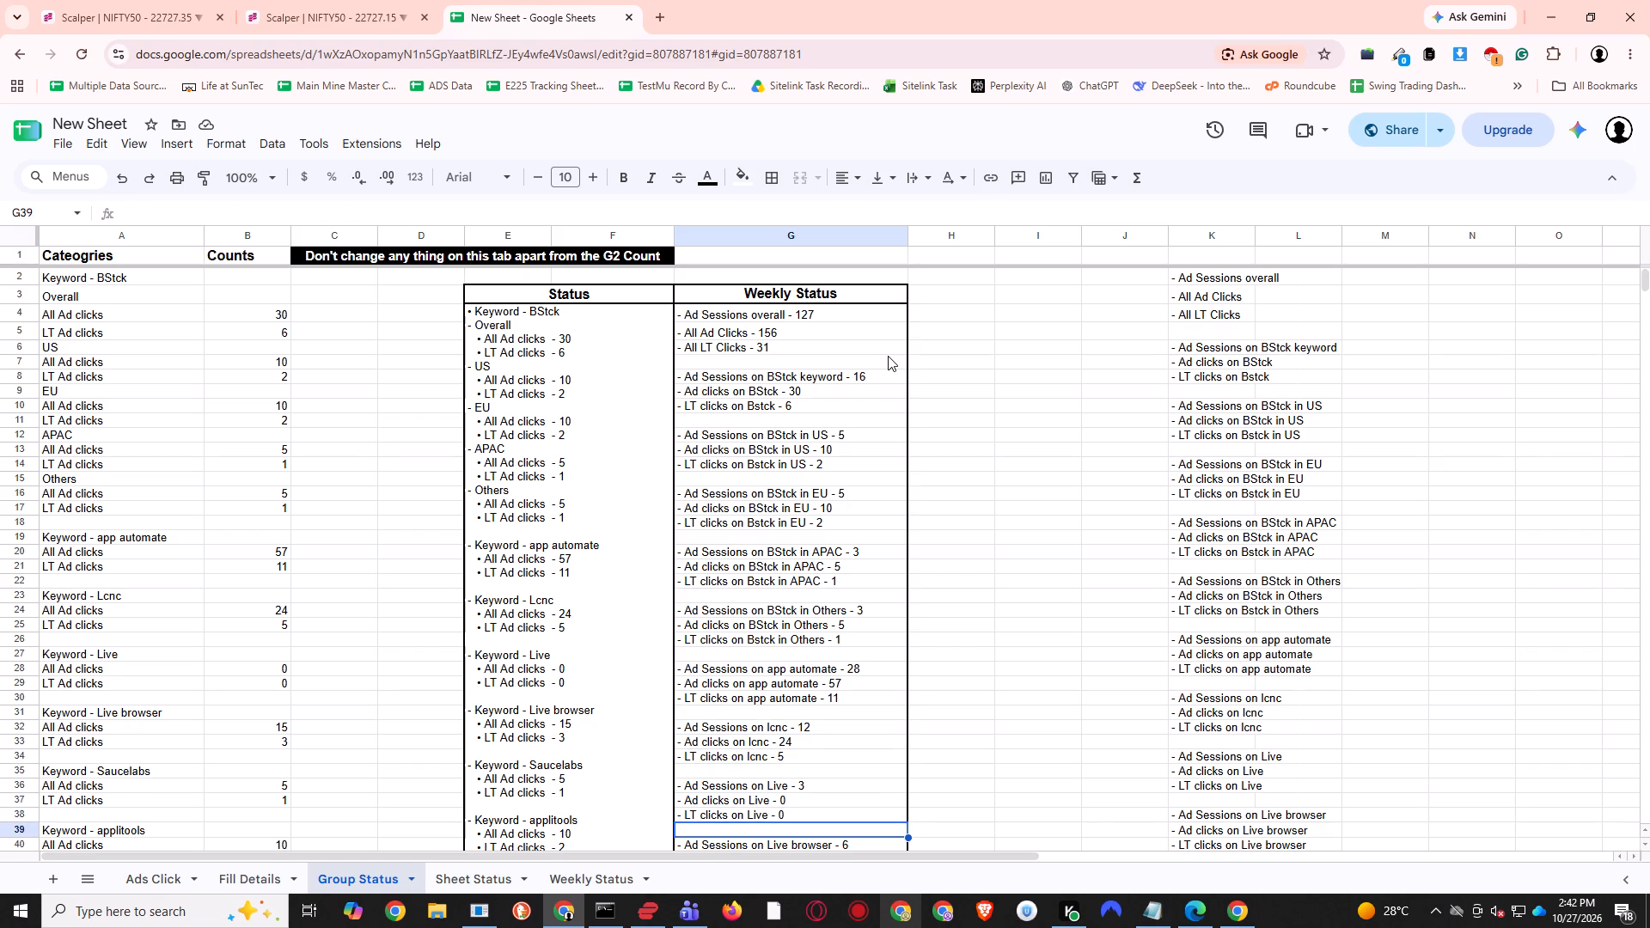
pyautogui.press('Down')
pyautogui.press('Down')
pyautogui.press('Down')
pyautogui.press('Down')
# Examine the remaining Weekly Status formulas from the Sauc entries in G44 to G2 Comparisons in G68, rechecking the zephyr and testrigor ones.
pyautogui.press('Down')
pyautogui.press('Down')
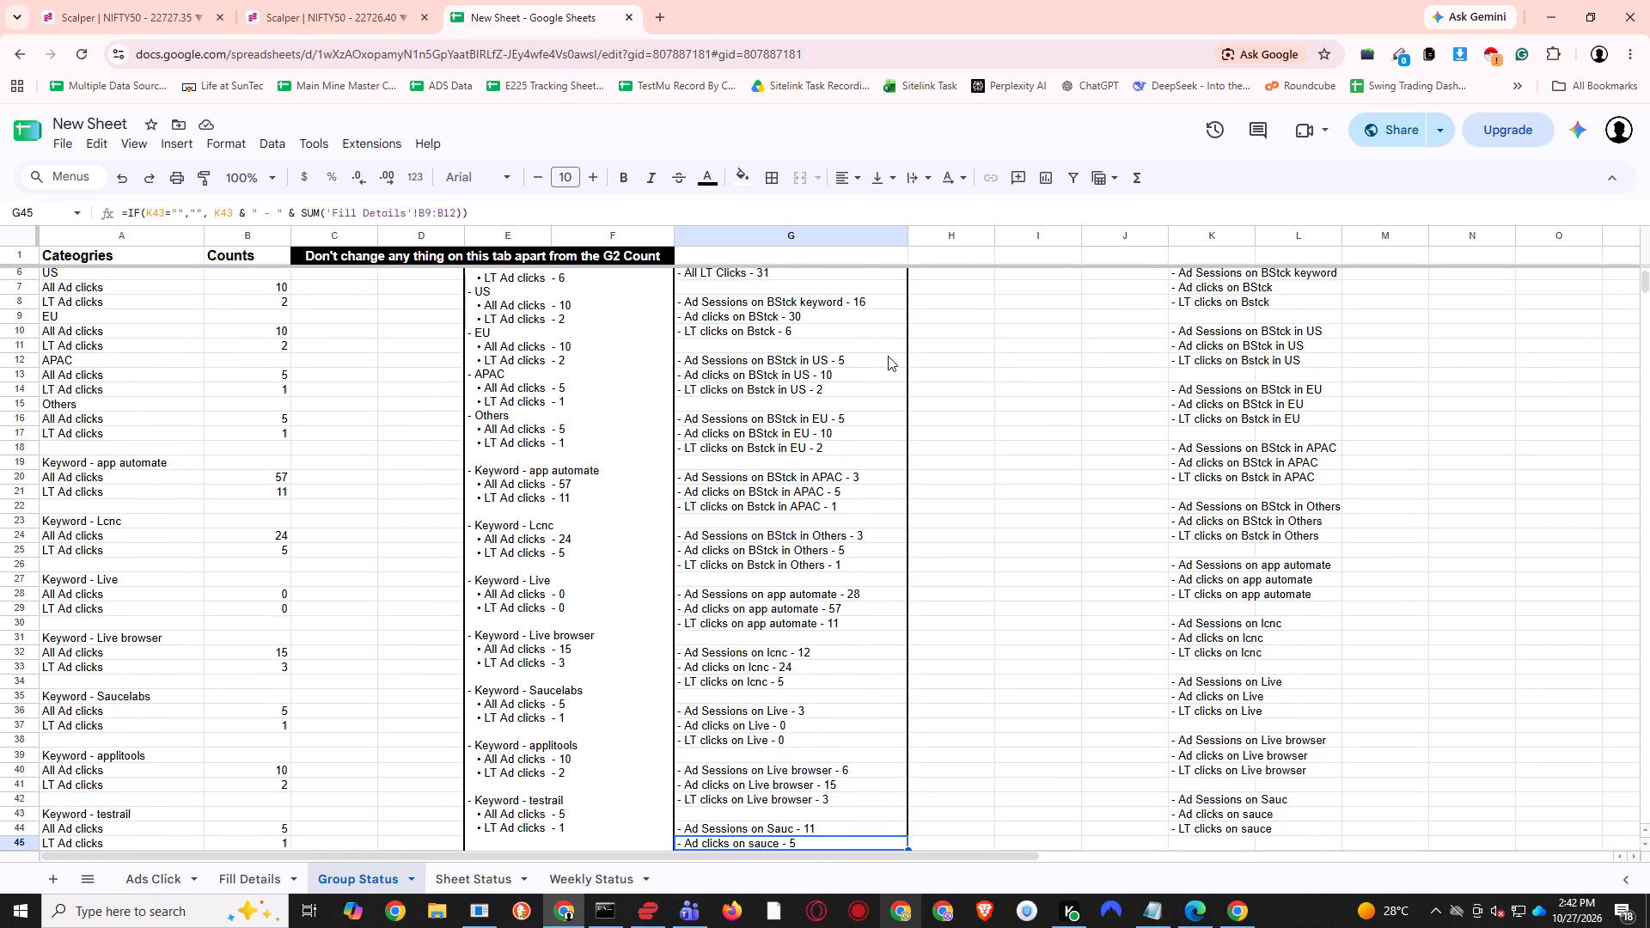
pyautogui.press('Down')
pyautogui.press('Down')
pyautogui.press('Down')
pyautogui.press('Down')
pyautogui.press('Down')
pyautogui.press('Down')
pyautogui.press('Down')
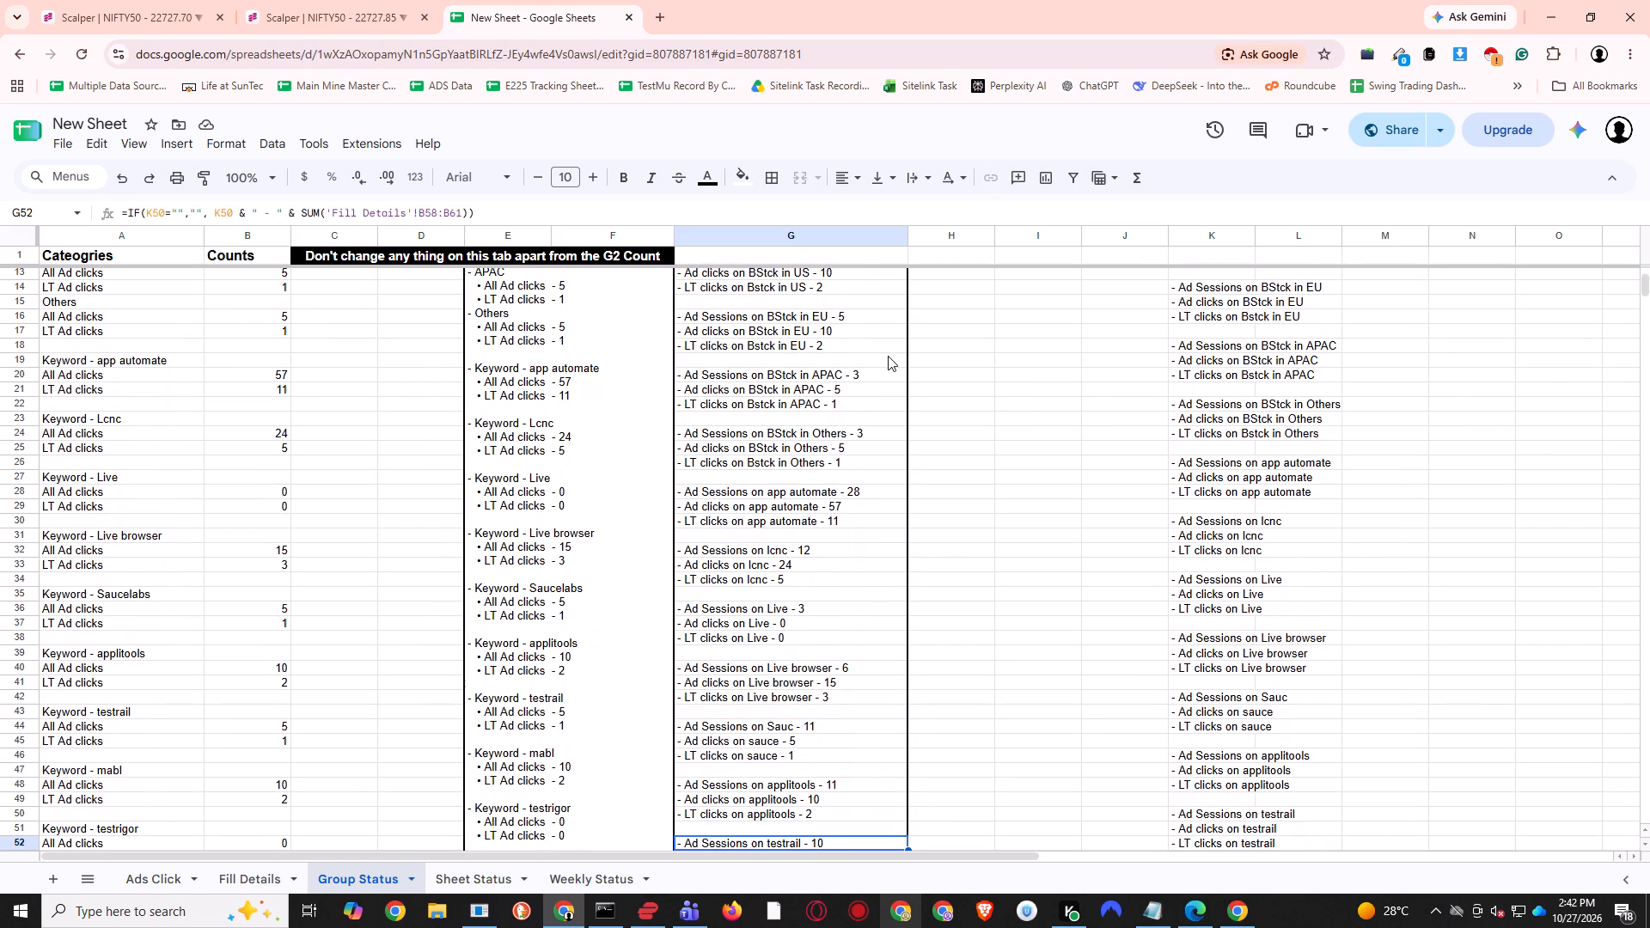
pyautogui.press('Down')
pyautogui.press('Down')
pyautogui.press('Down')
pyautogui.press('Down')
pyautogui.press('Down')
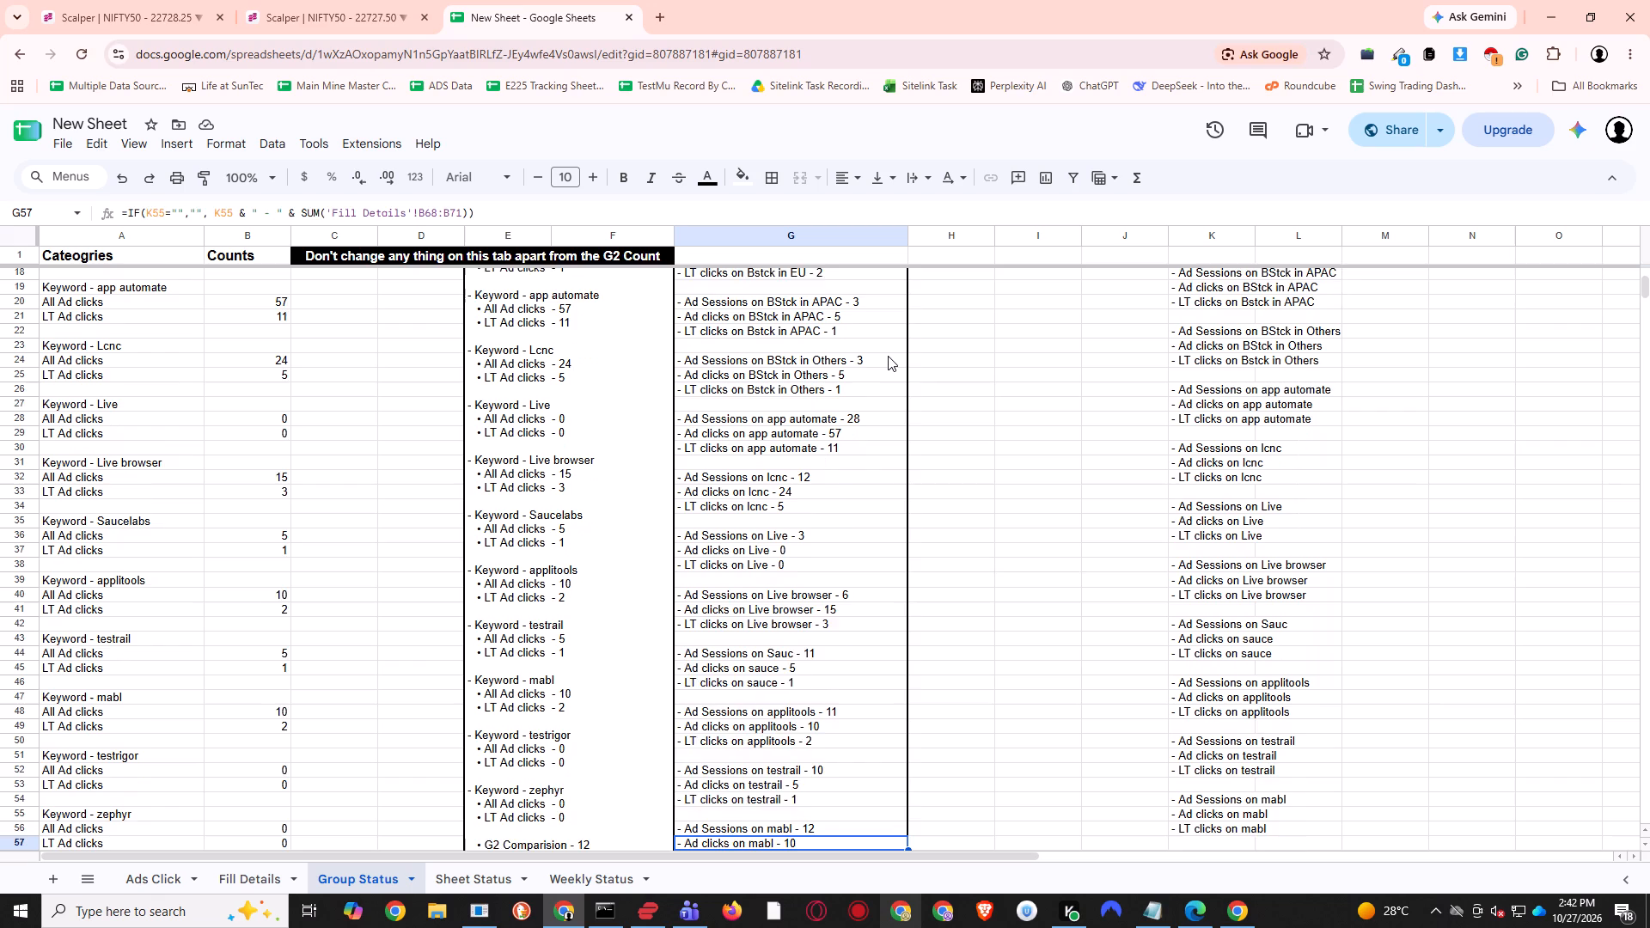
pyautogui.press('Down')
pyautogui.press('Down')
pyautogui.press('Down')
pyautogui.press('Down')
pyautogui.press('Down')
pyautogui.press('Down')
pyautogui.press('Down')
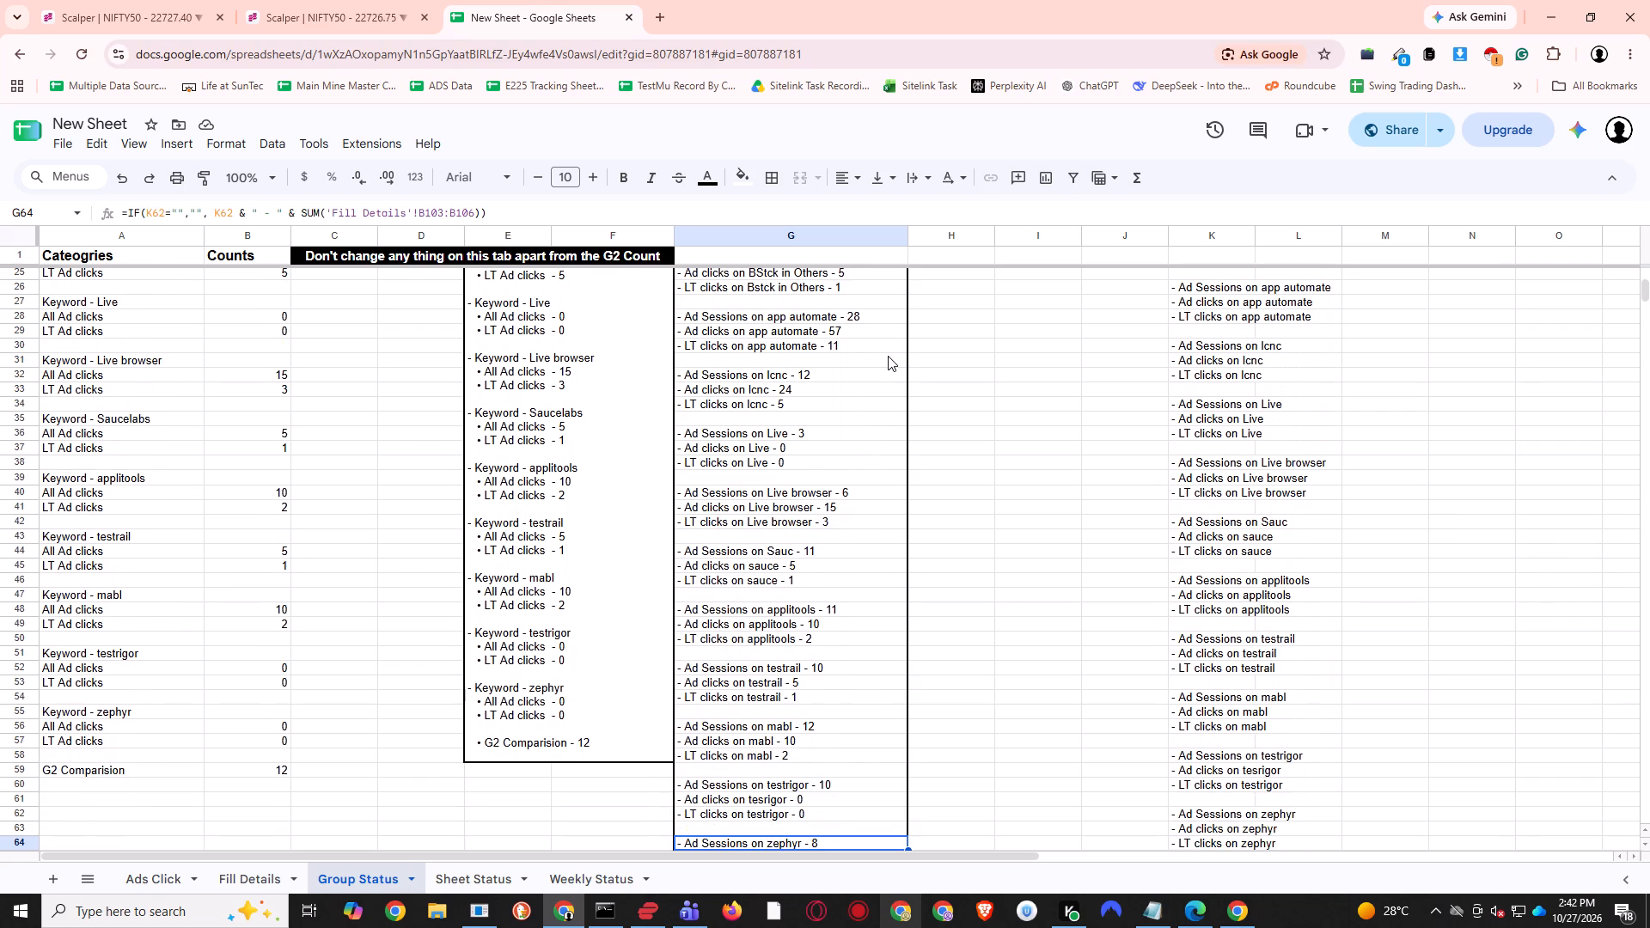
pyautogui.press('Down')
pyautogui.press('Down')
pyautogui.press('Down')
pyautogui.press('Down')
pyautogui.press('Up')
pyautogui.press('Up')
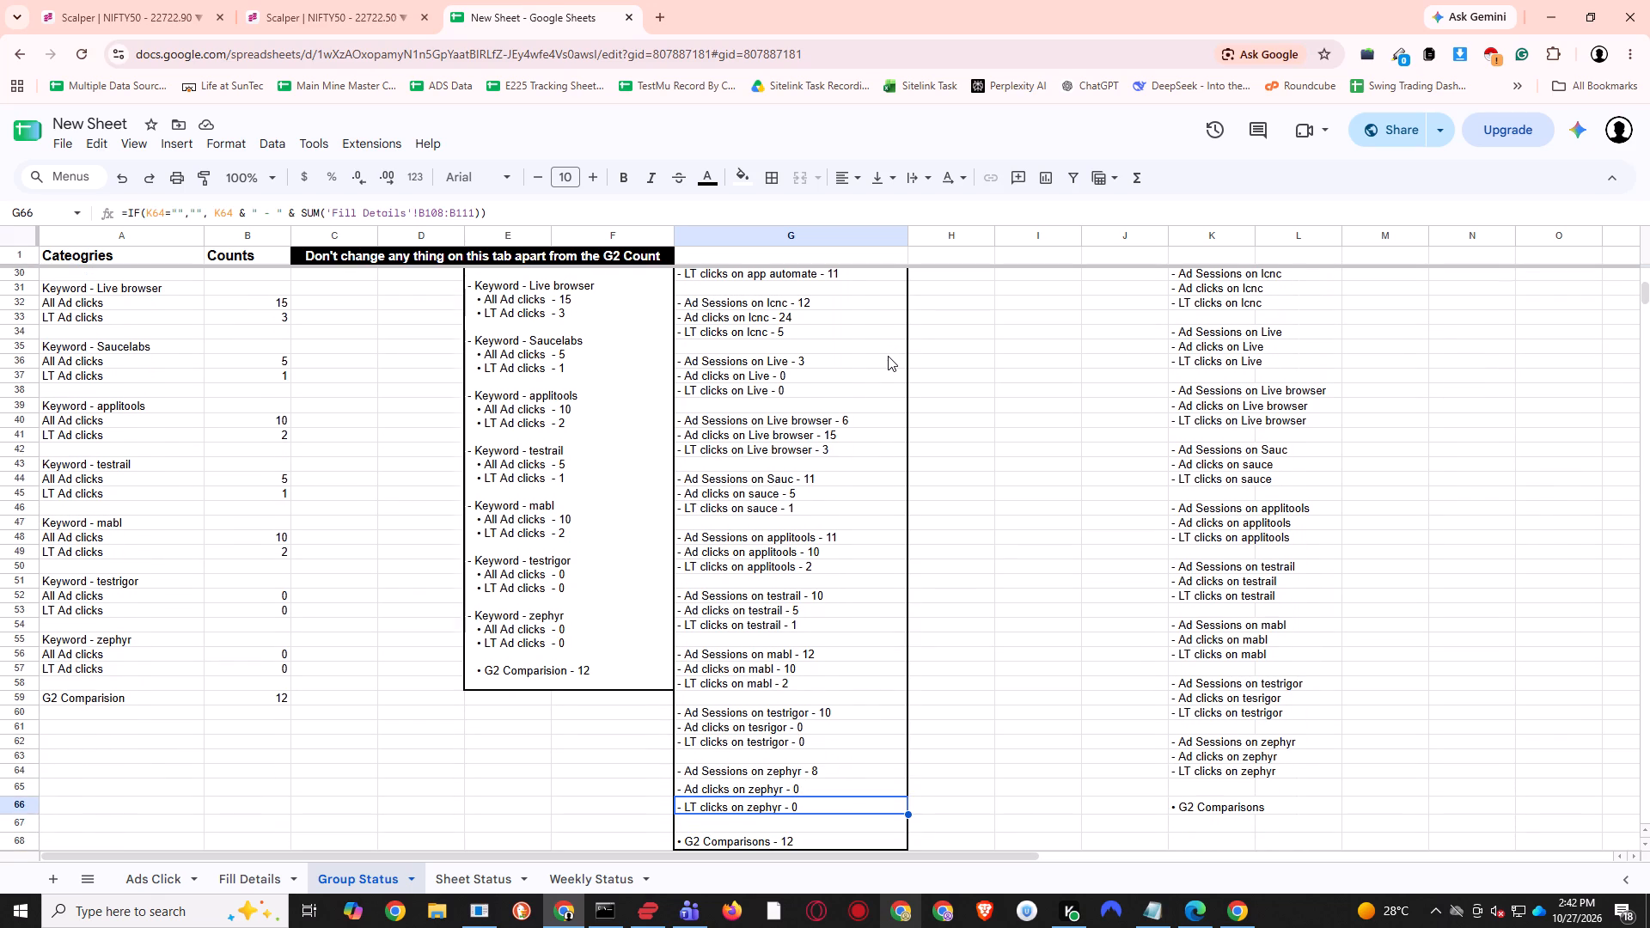
pyautogui.press('Up')
pyautogui.press('Up')
pyautogui.press('Up')
pyautogui.press('Up')
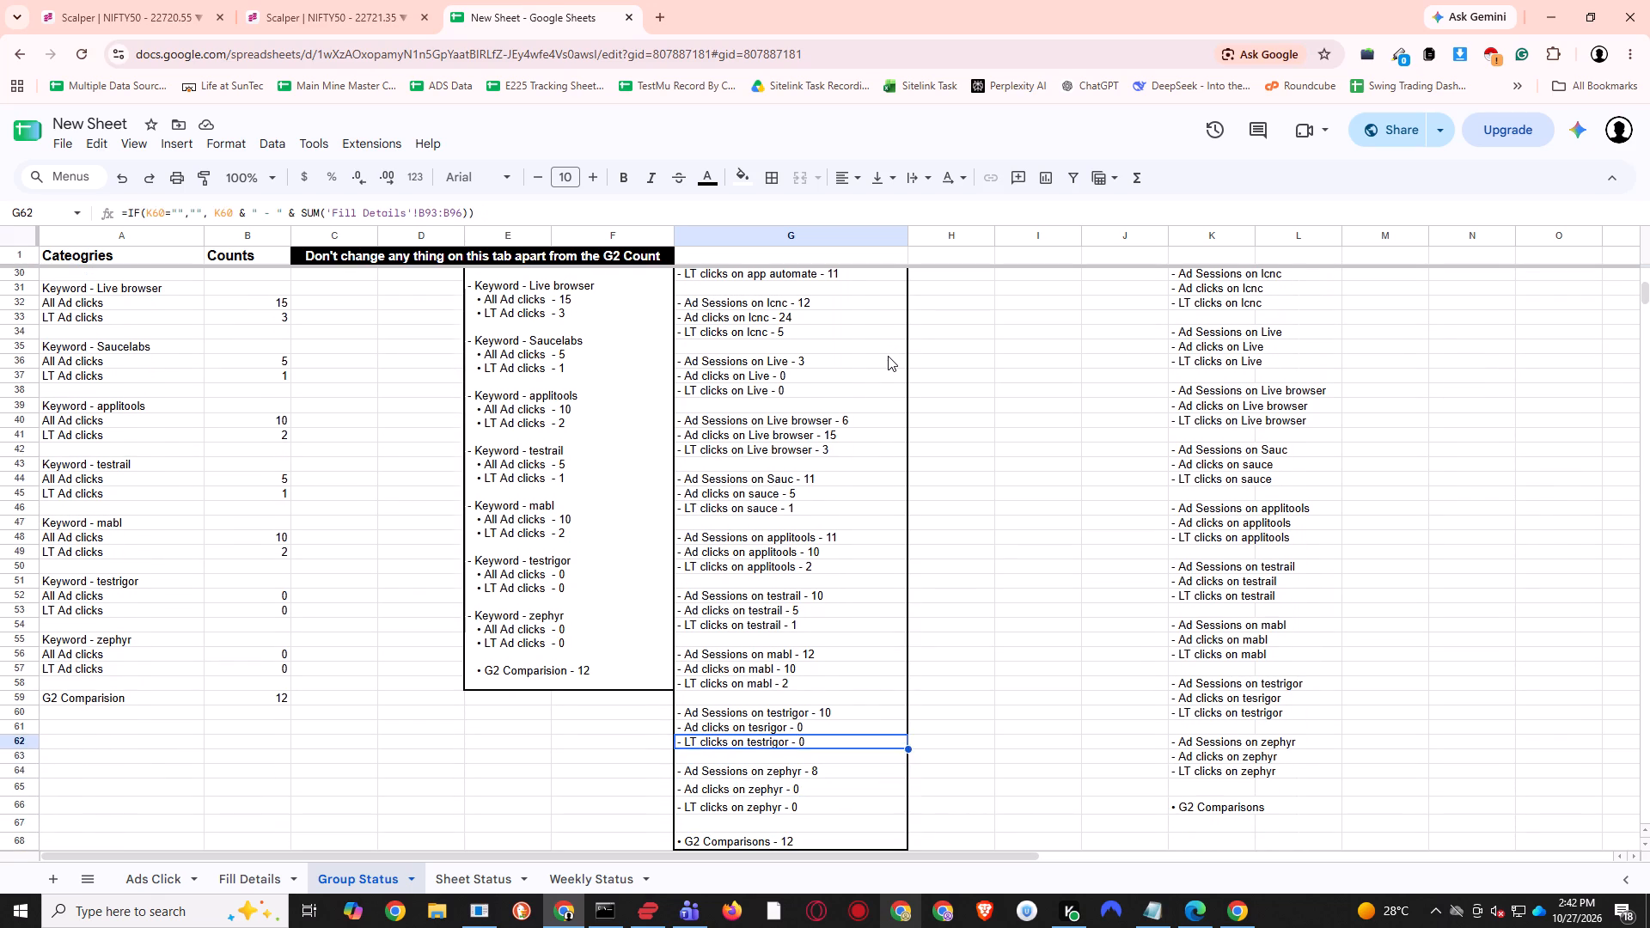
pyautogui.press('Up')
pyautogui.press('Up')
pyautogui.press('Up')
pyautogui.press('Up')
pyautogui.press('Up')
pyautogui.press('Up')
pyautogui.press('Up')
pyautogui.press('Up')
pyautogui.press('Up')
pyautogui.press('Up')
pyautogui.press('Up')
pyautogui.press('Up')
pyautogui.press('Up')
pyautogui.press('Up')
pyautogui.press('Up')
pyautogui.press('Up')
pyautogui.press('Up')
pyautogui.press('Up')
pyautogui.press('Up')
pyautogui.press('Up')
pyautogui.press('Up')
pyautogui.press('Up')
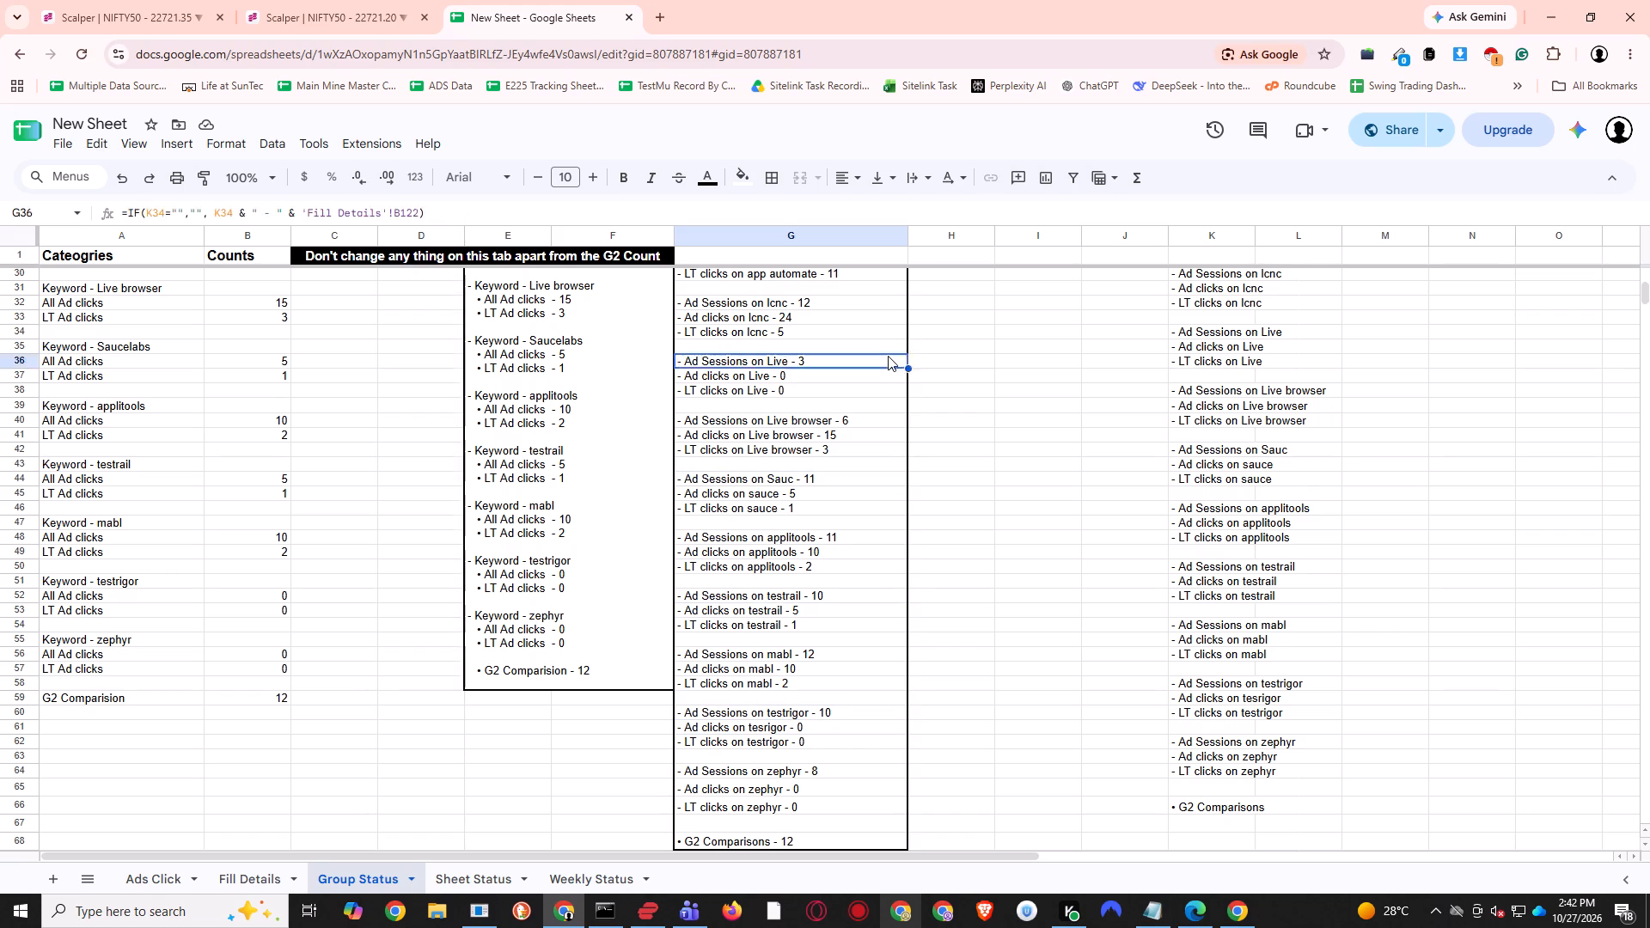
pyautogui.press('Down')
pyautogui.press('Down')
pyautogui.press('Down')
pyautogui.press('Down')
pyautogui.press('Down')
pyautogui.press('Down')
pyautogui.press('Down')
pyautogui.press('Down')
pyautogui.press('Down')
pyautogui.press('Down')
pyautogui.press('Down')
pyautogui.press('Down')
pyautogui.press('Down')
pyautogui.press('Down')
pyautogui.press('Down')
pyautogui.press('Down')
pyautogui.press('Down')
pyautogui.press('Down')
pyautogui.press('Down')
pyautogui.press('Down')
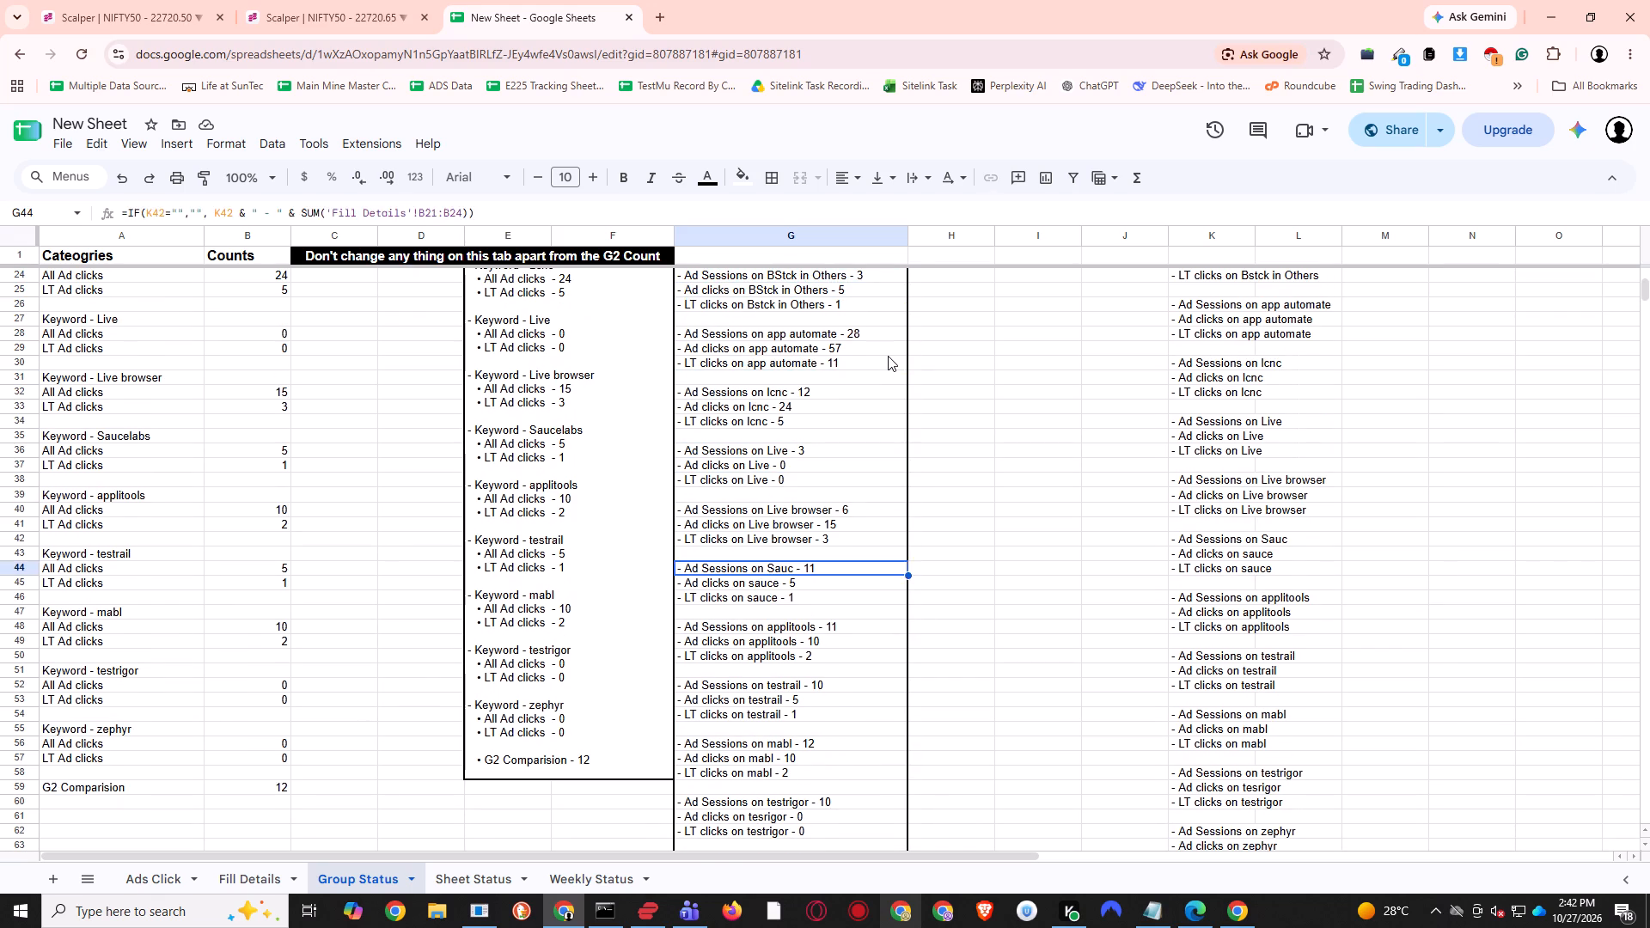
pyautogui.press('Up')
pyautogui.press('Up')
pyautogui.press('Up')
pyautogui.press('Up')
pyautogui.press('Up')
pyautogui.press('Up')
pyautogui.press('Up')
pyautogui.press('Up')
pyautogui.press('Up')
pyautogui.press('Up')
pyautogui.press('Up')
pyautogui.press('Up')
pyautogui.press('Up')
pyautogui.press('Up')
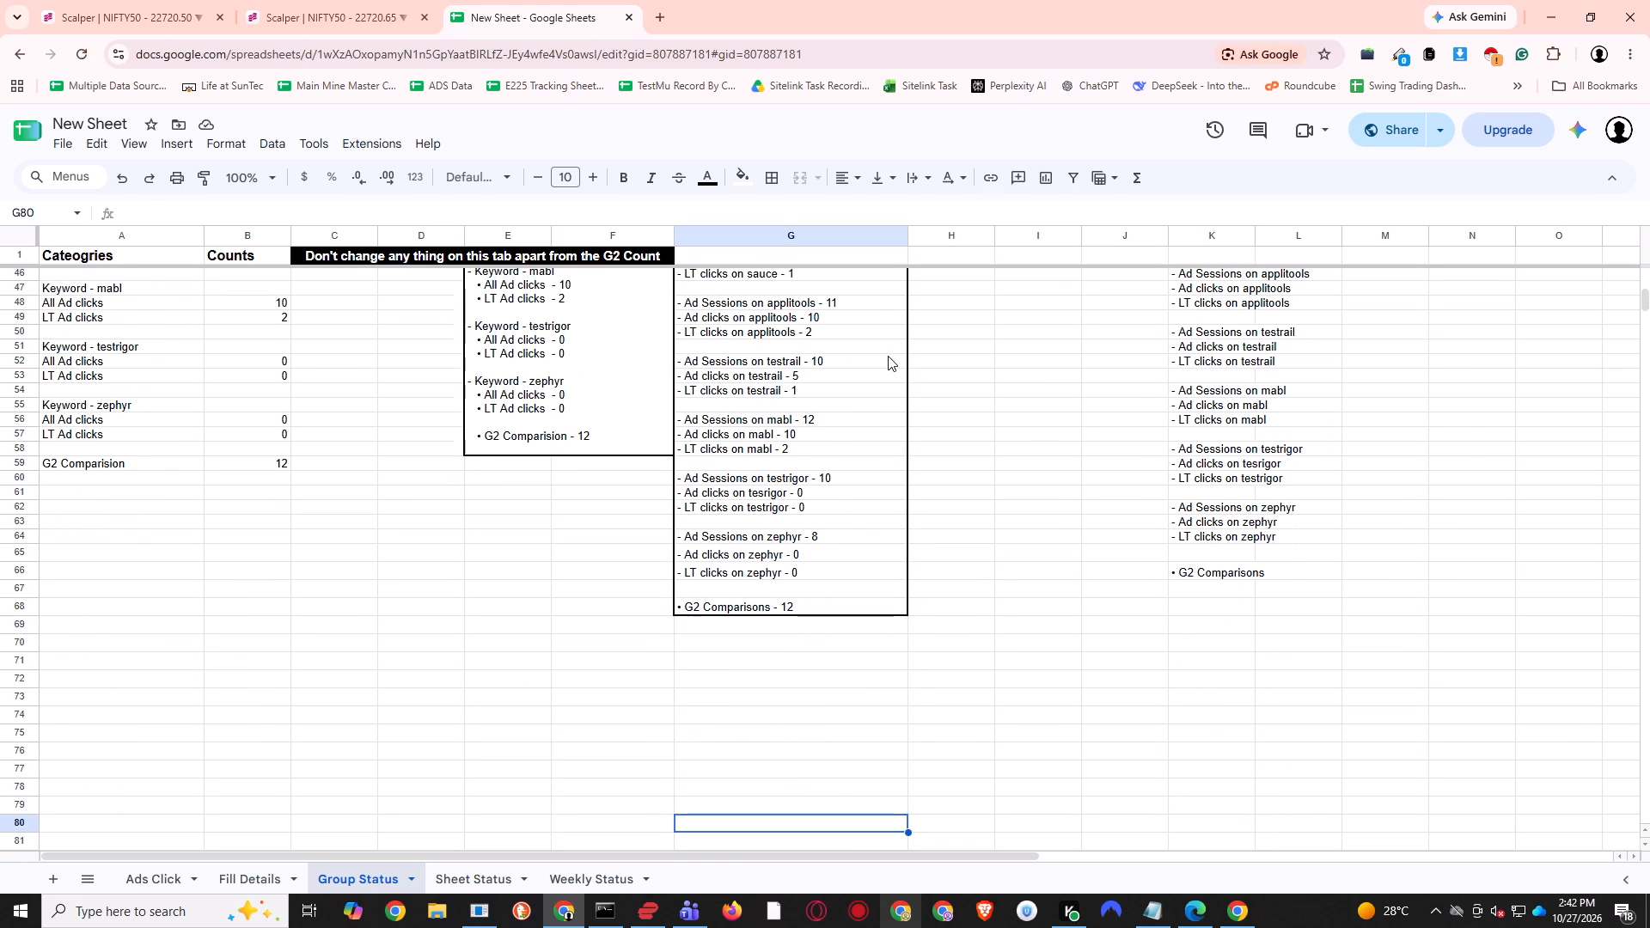
# Recheck the label and Fill Details references in the first three Weekly Status formulas, G4, G5 and G6.
pyautogui.scroll(9, 891, 362)
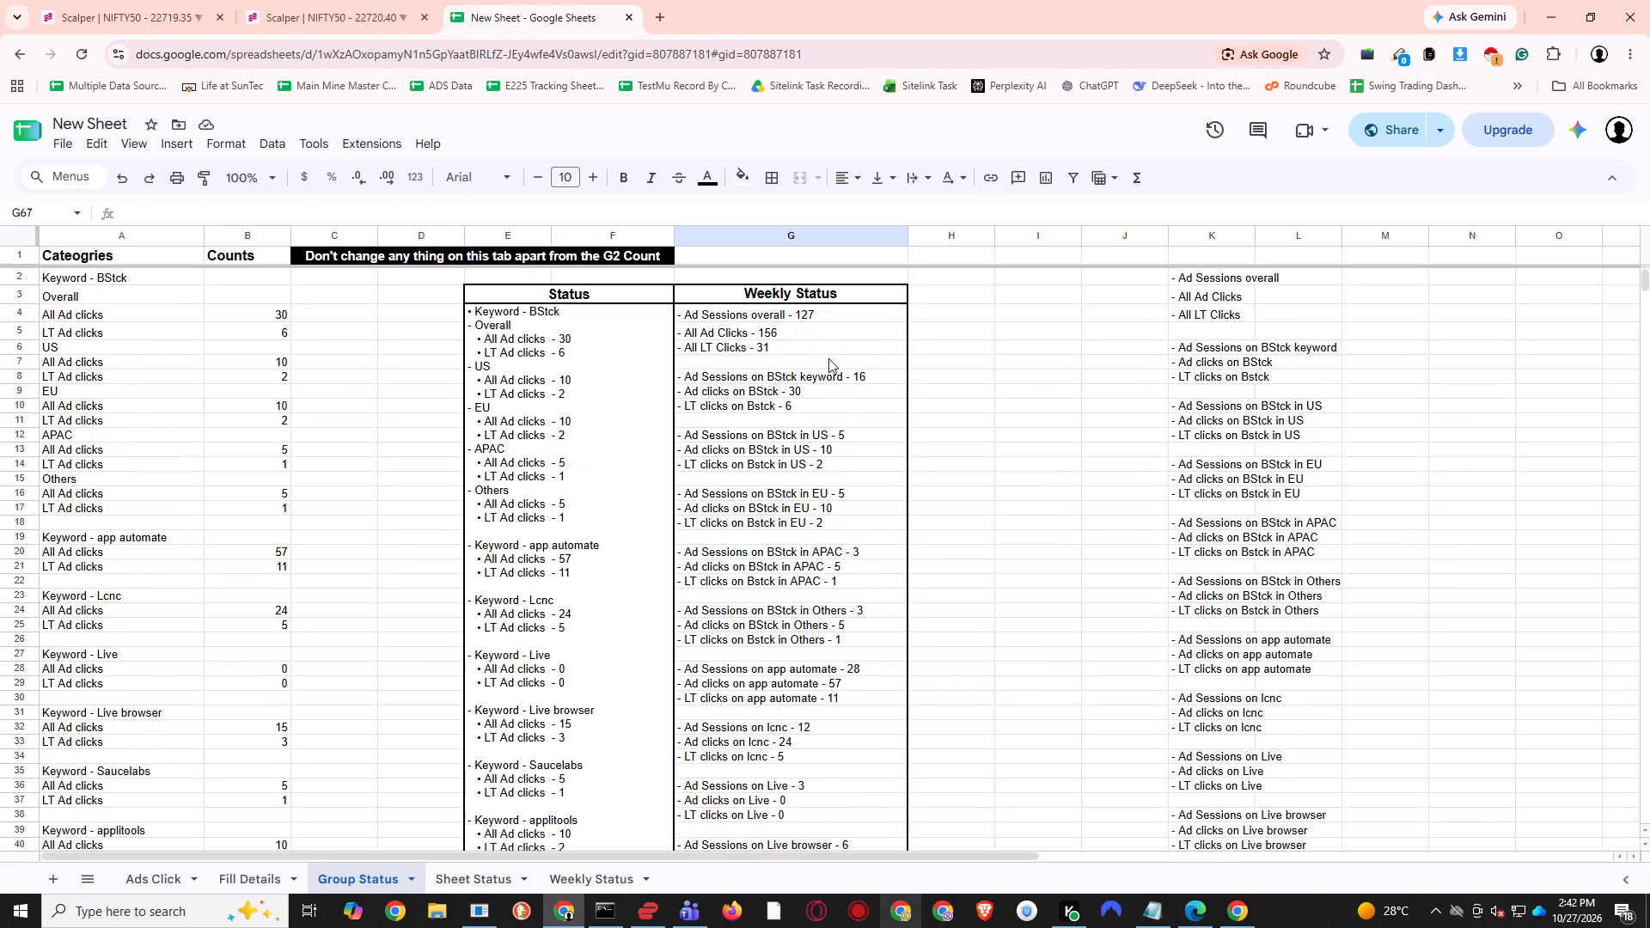
pyautogui.click(809, 317)
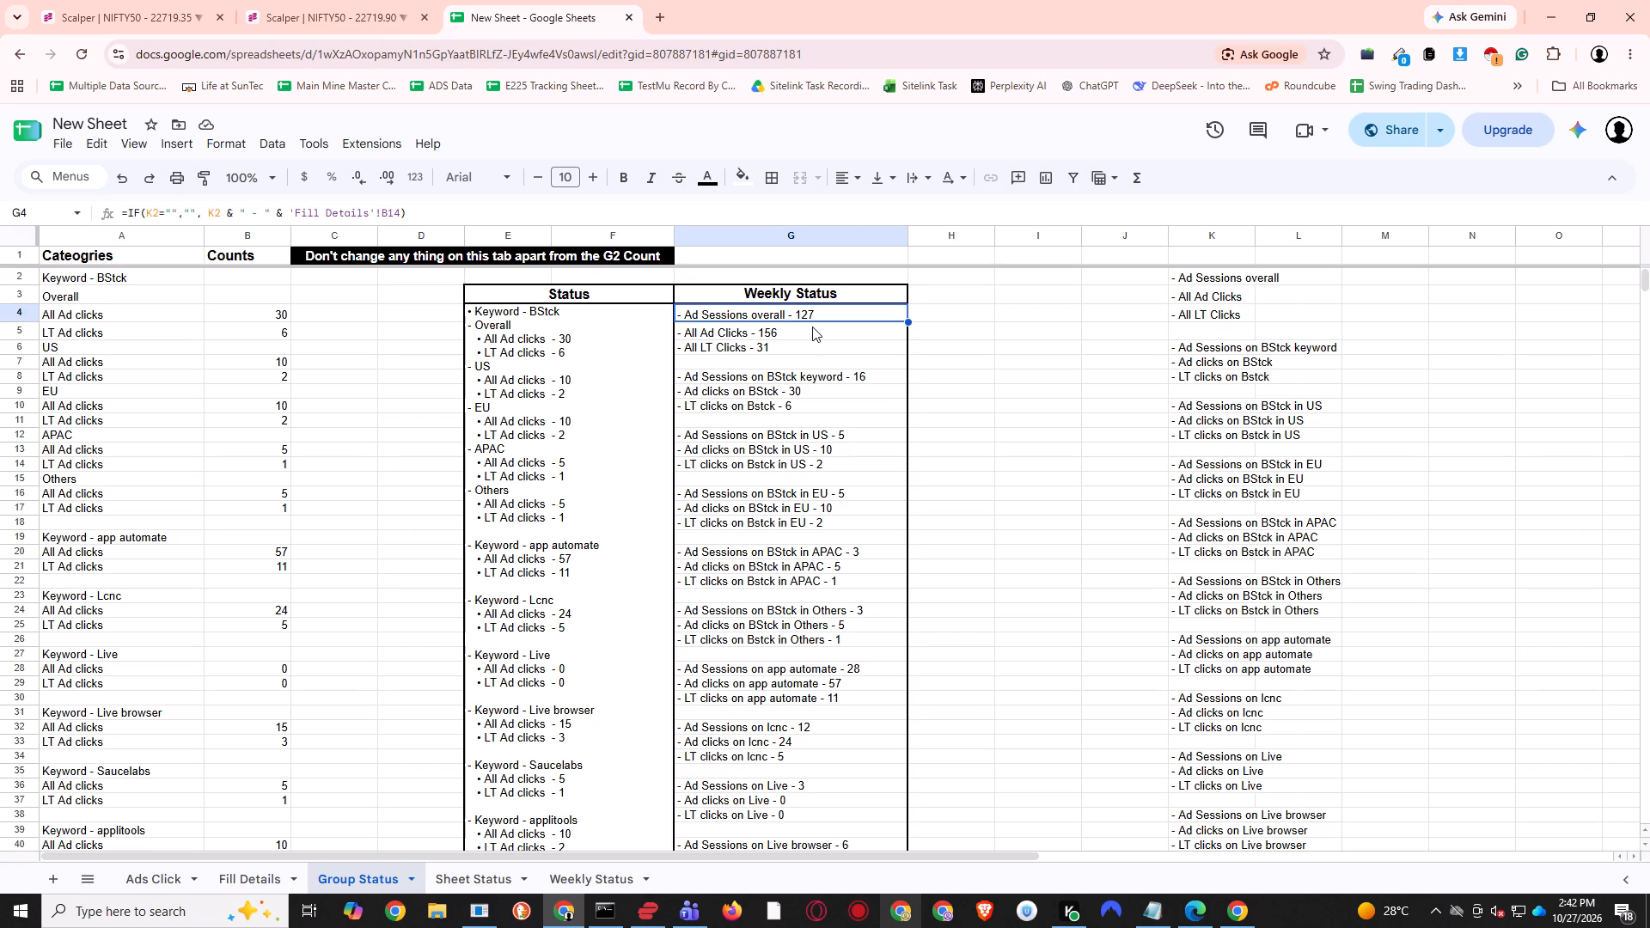
pyautogui.scroll(1, 999, 385)
pyautogui.scroll(3, 1174, 369)
pyautogui.click(806, 331)
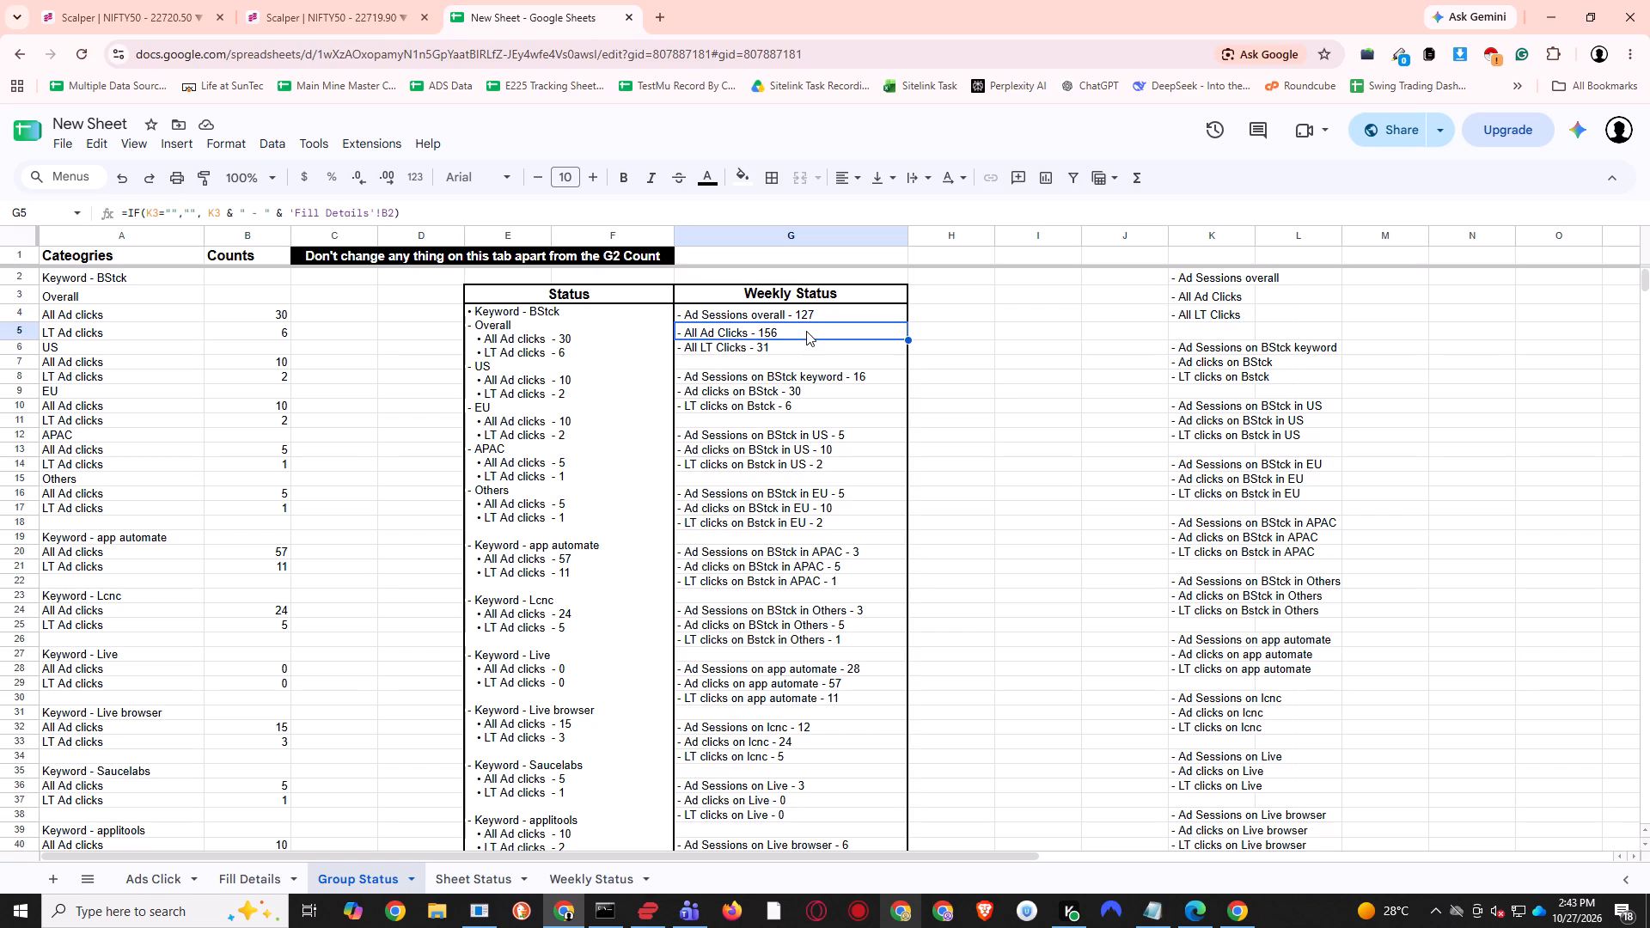
pyautogui.click(803, 342)
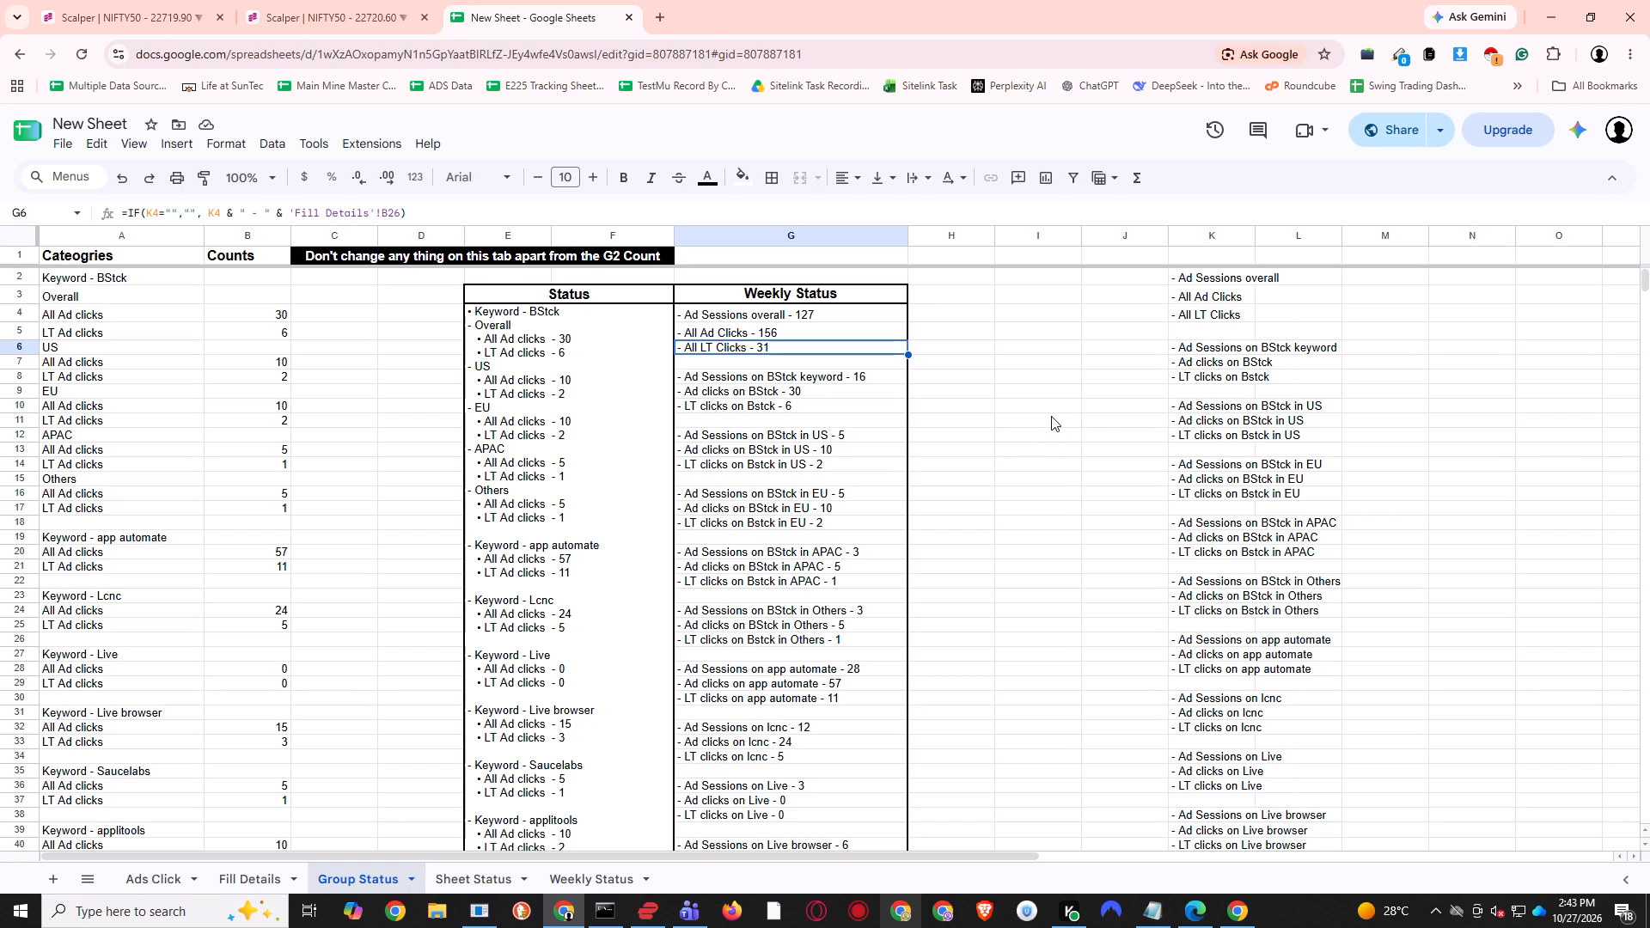
pyautogui.scroll(1, 1051, 416)
pyautogui.scroll(-7, 1057, 414)
pyautogui.scroll(9, 1045, 428)
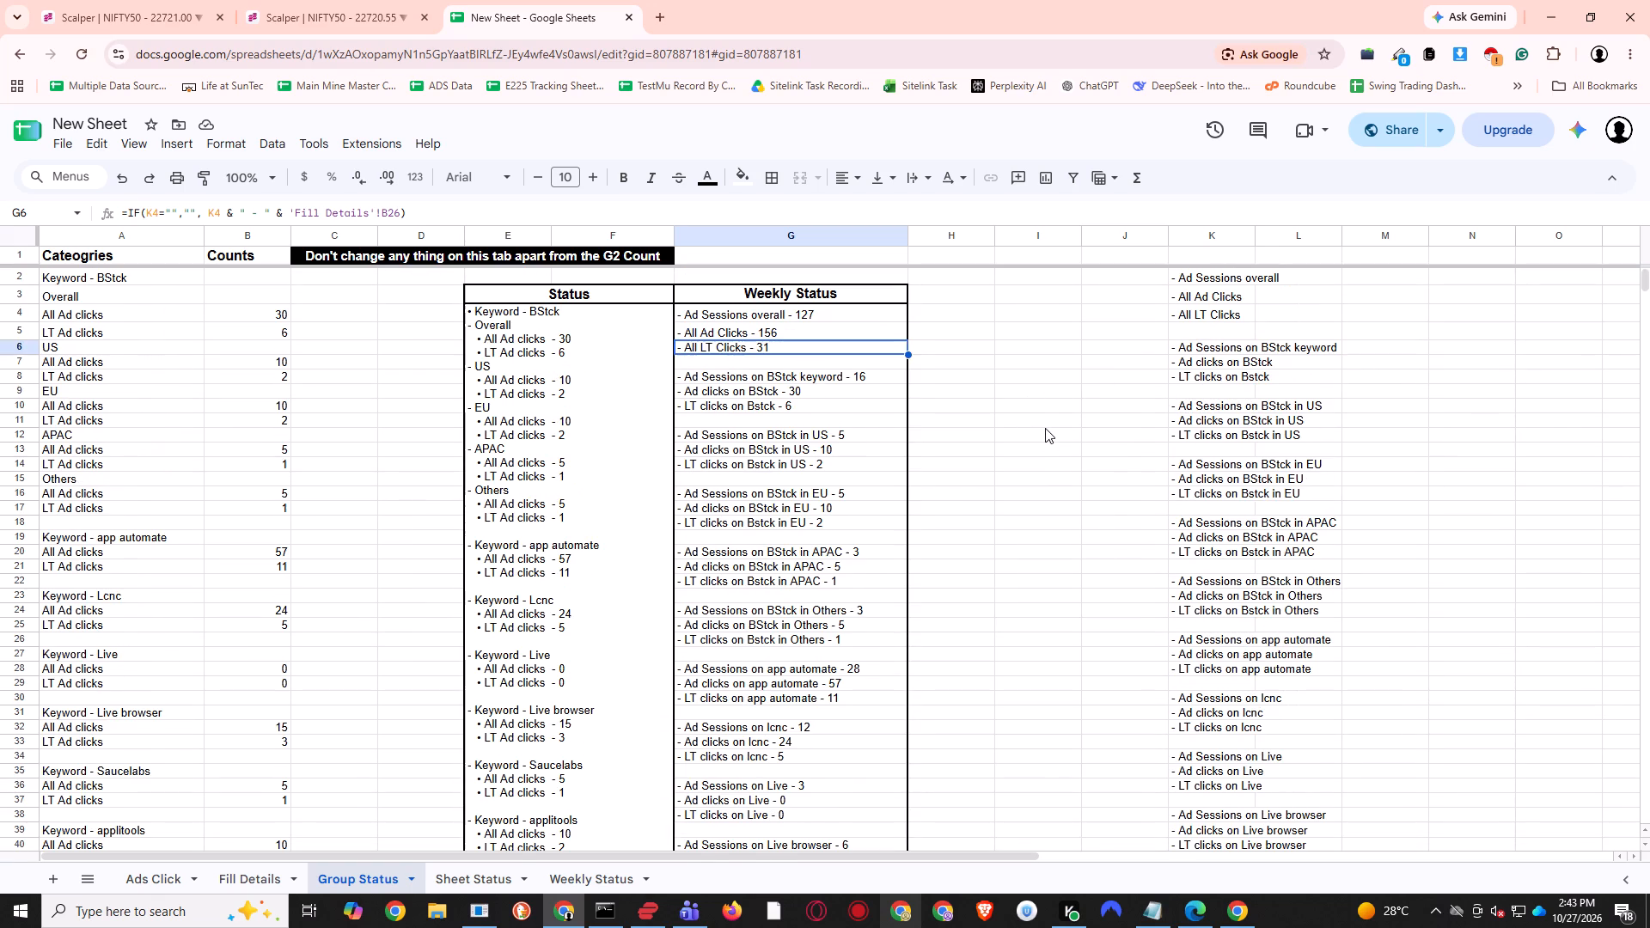
pyautogui.scroll(5, 1045, 428)
# Review the categories and counts on the Fill Details sheet down to its last rows, comparing them with the Sheet Status sheet.
pyautogui.click(258, 881)
pyautogui.scroll(4, 703, 641)
pyautogui.click(647, 607)
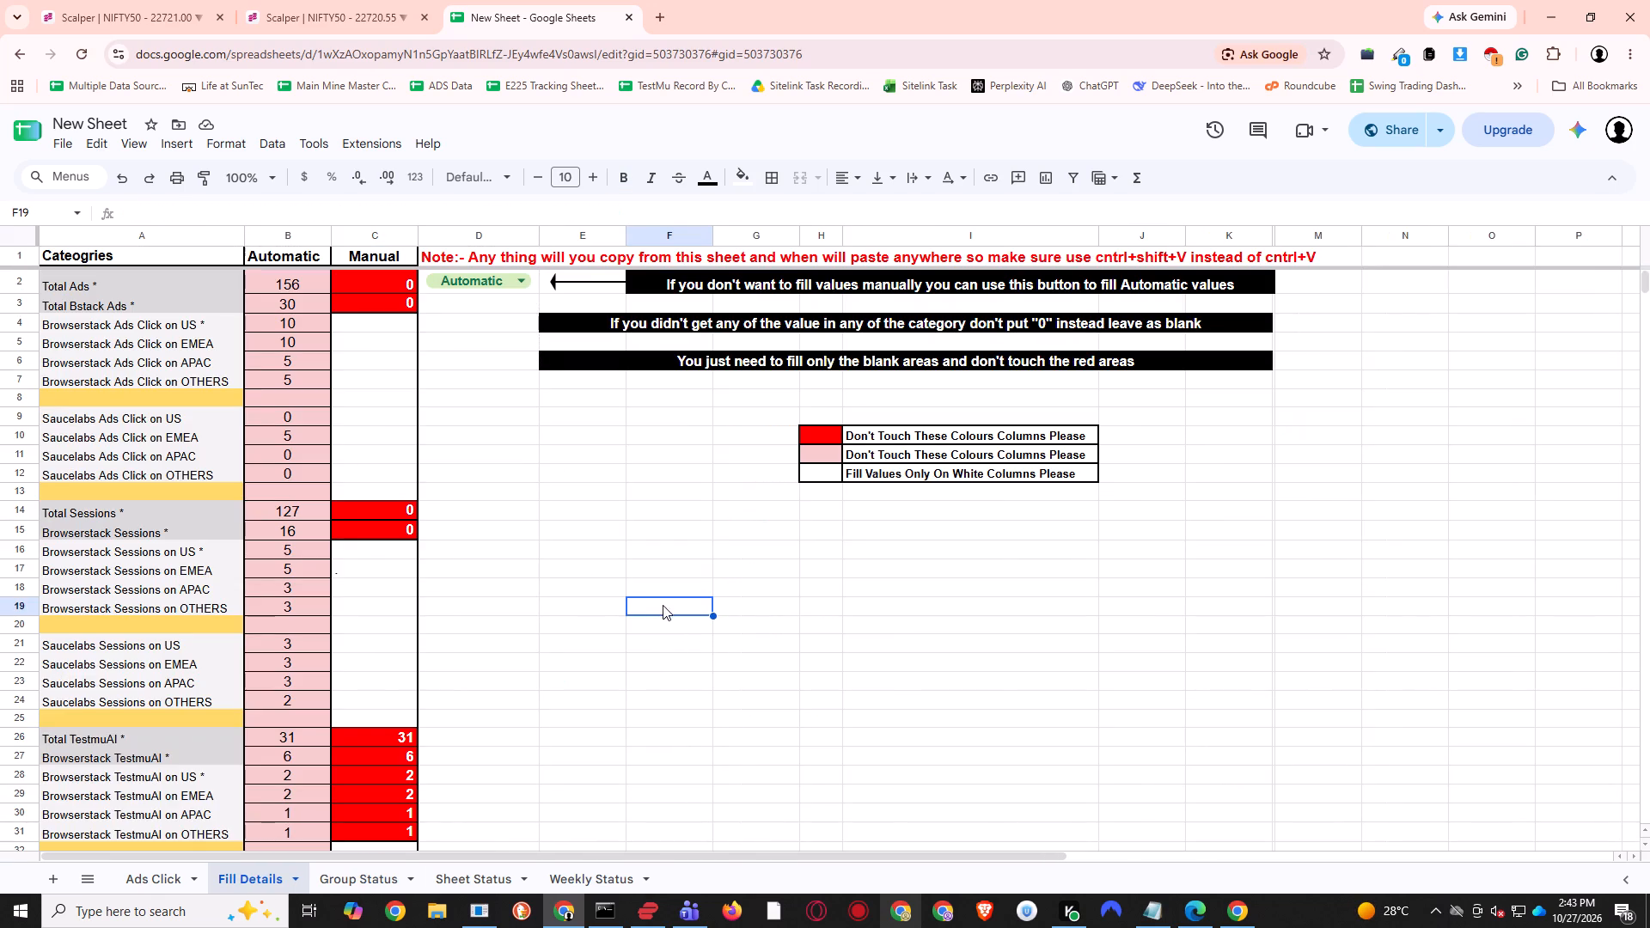
pyautogui.scroll(-1, 634, 649)
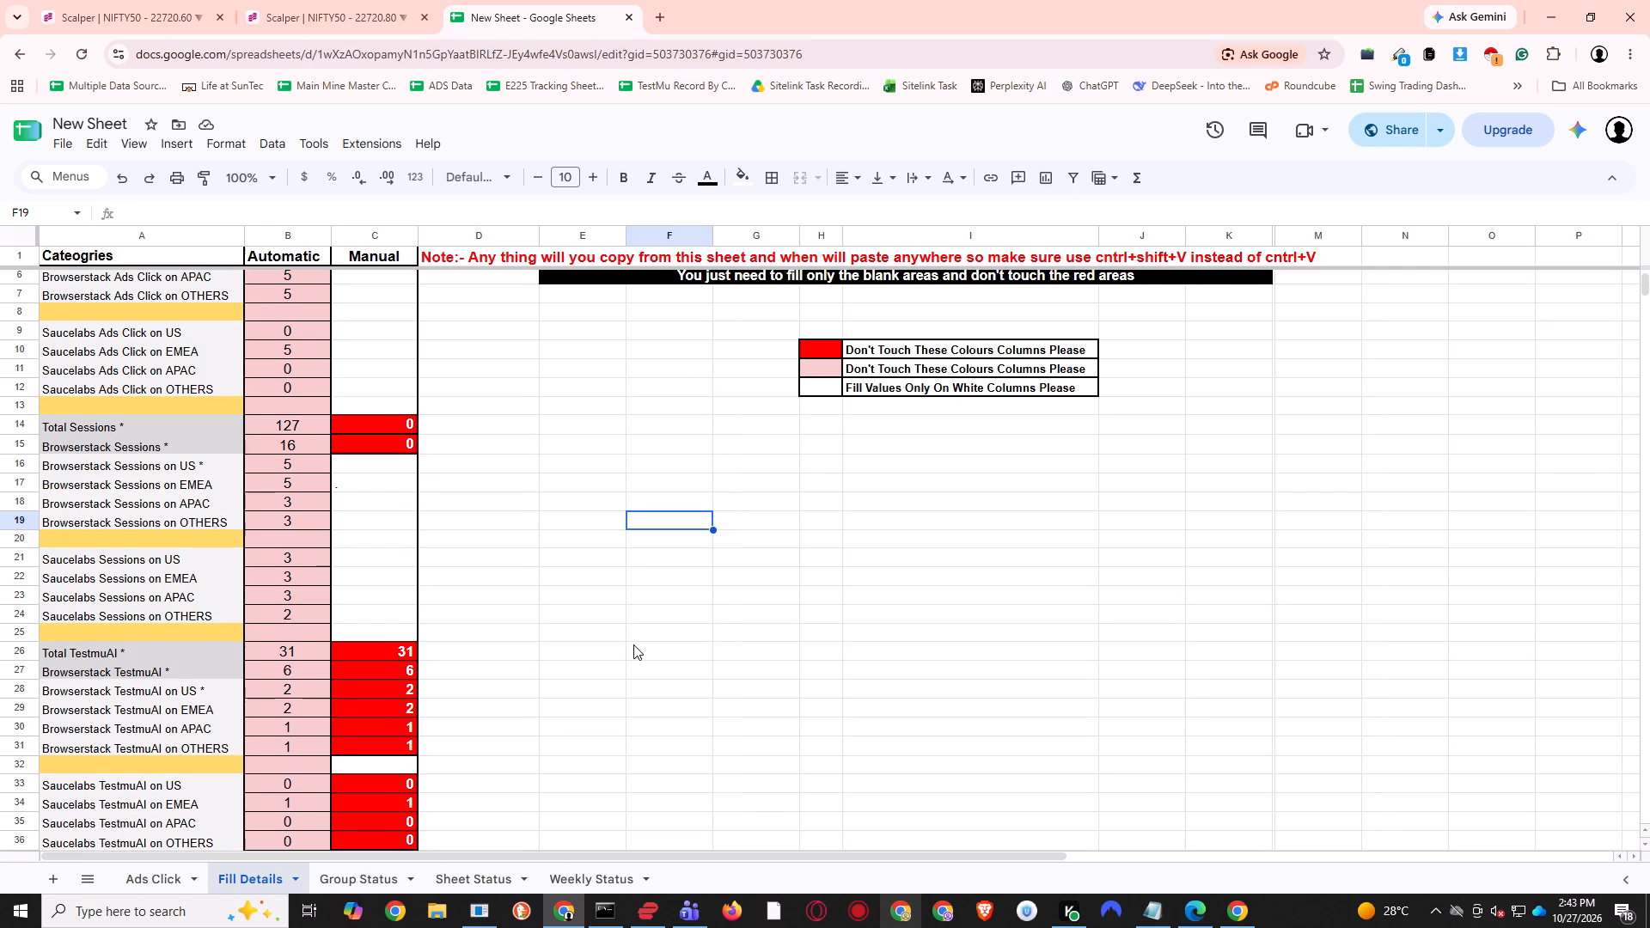
pyautogui.click(486, 876)
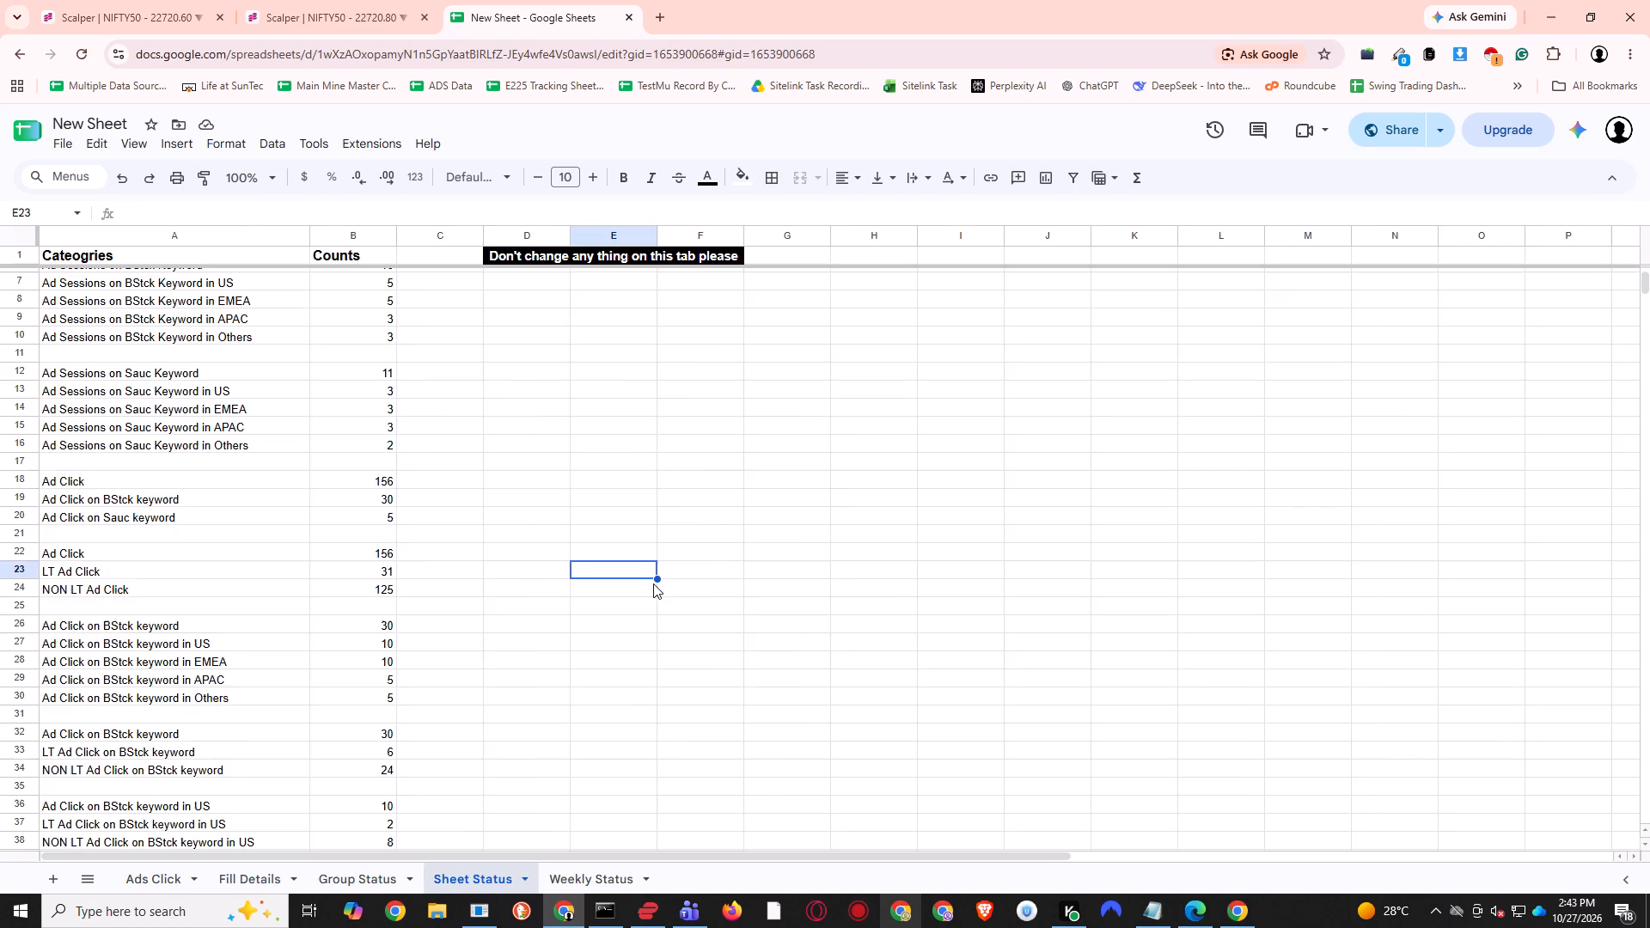
pyautogui.scroll(-3, 653, 583)
pyautogui.scroll(12, 653, 583)
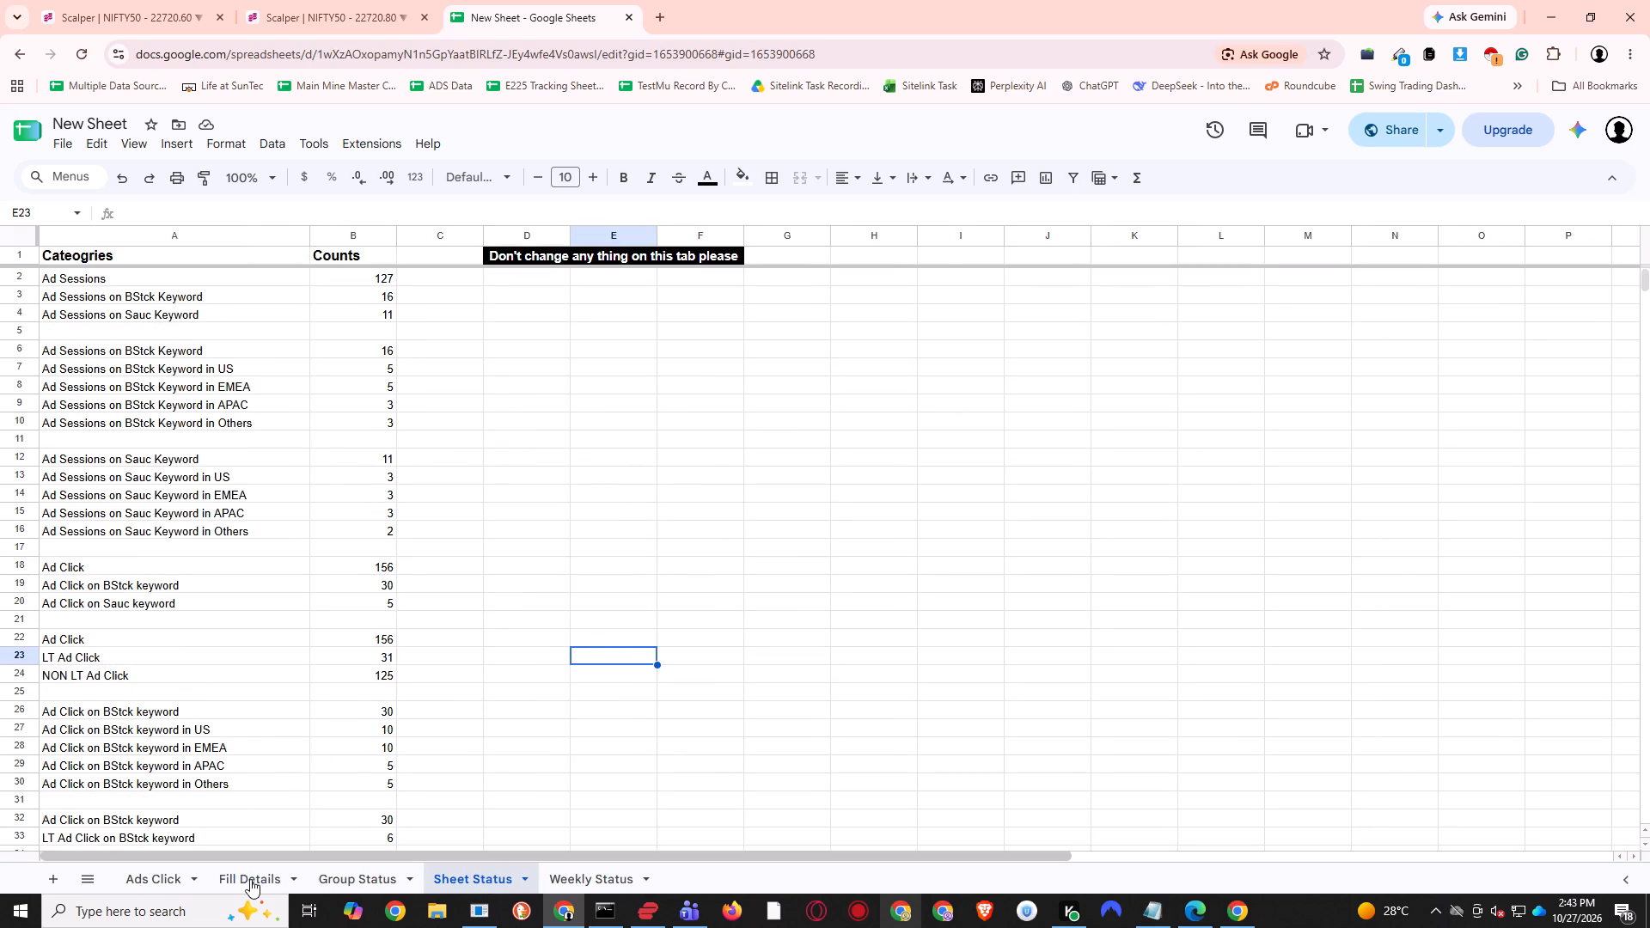
pyautogui.click(249, 871)
pyautogui.scroll(9, 588, 635)
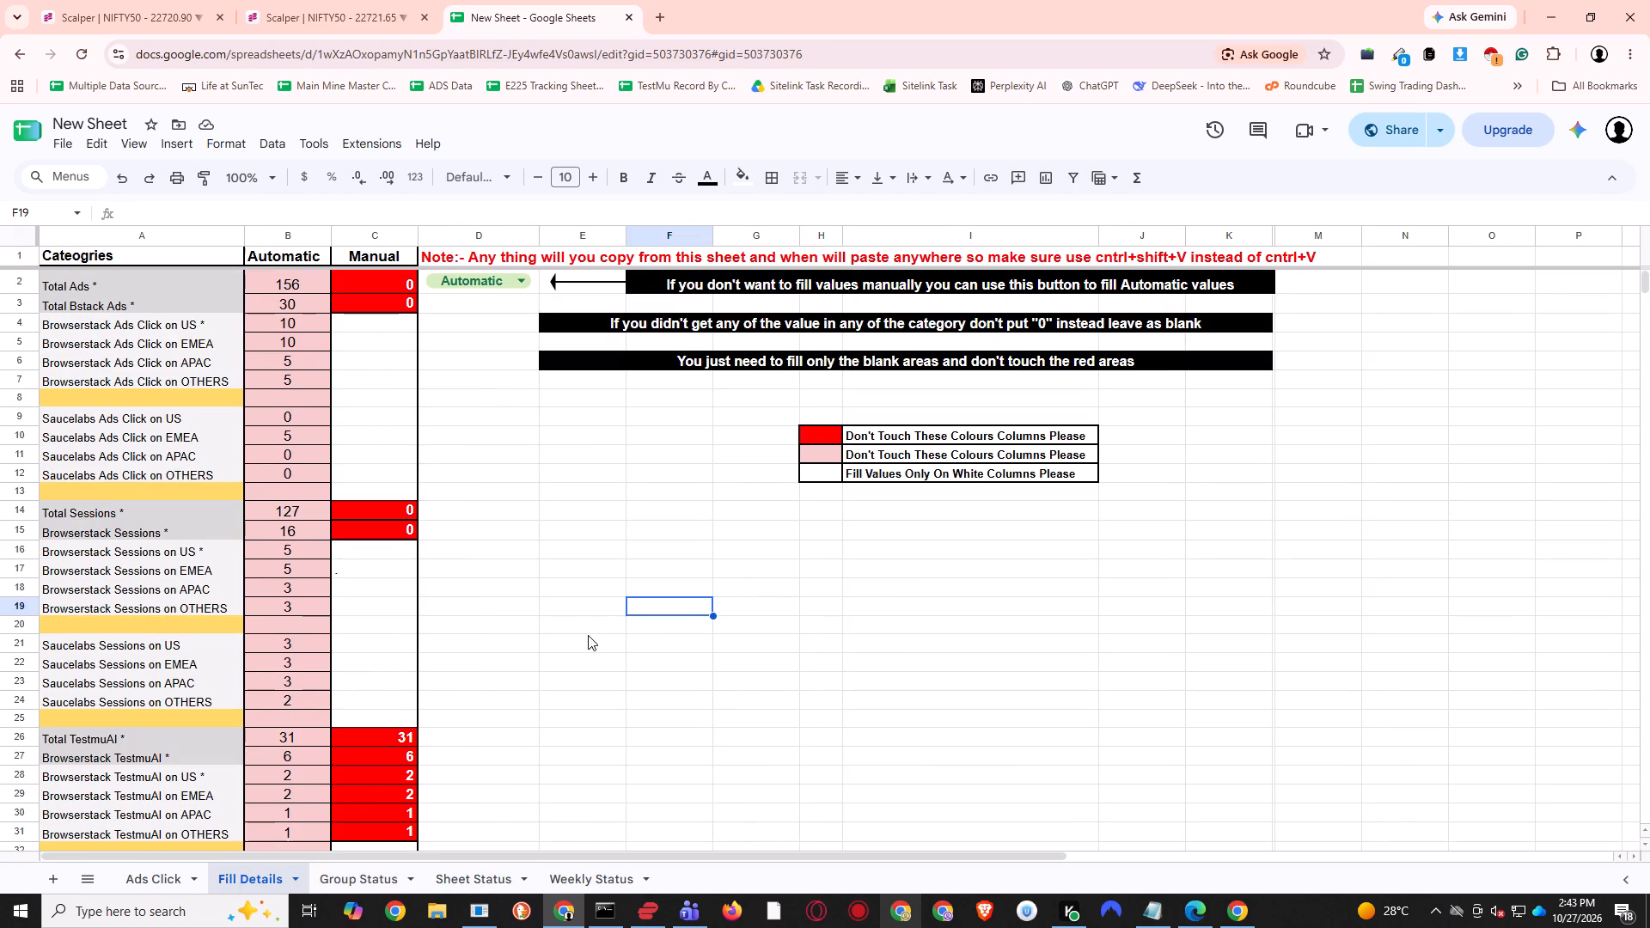
pyautogui.scroll(-16, 508, 648)
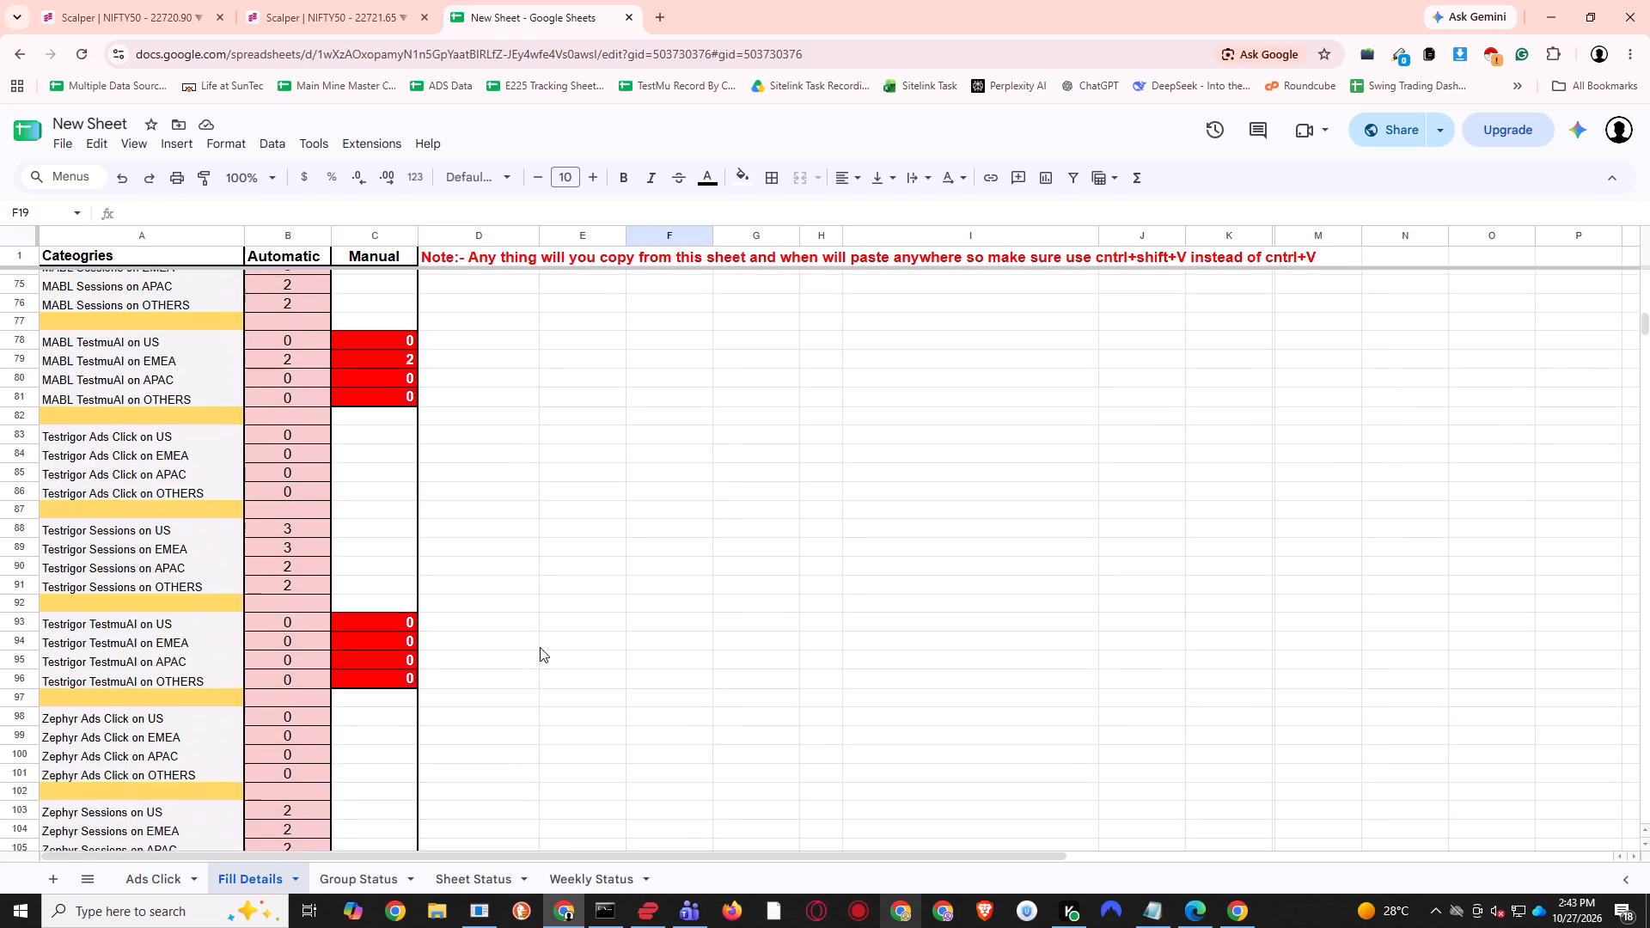
pyautogui.scroll(-7, 540, 647)
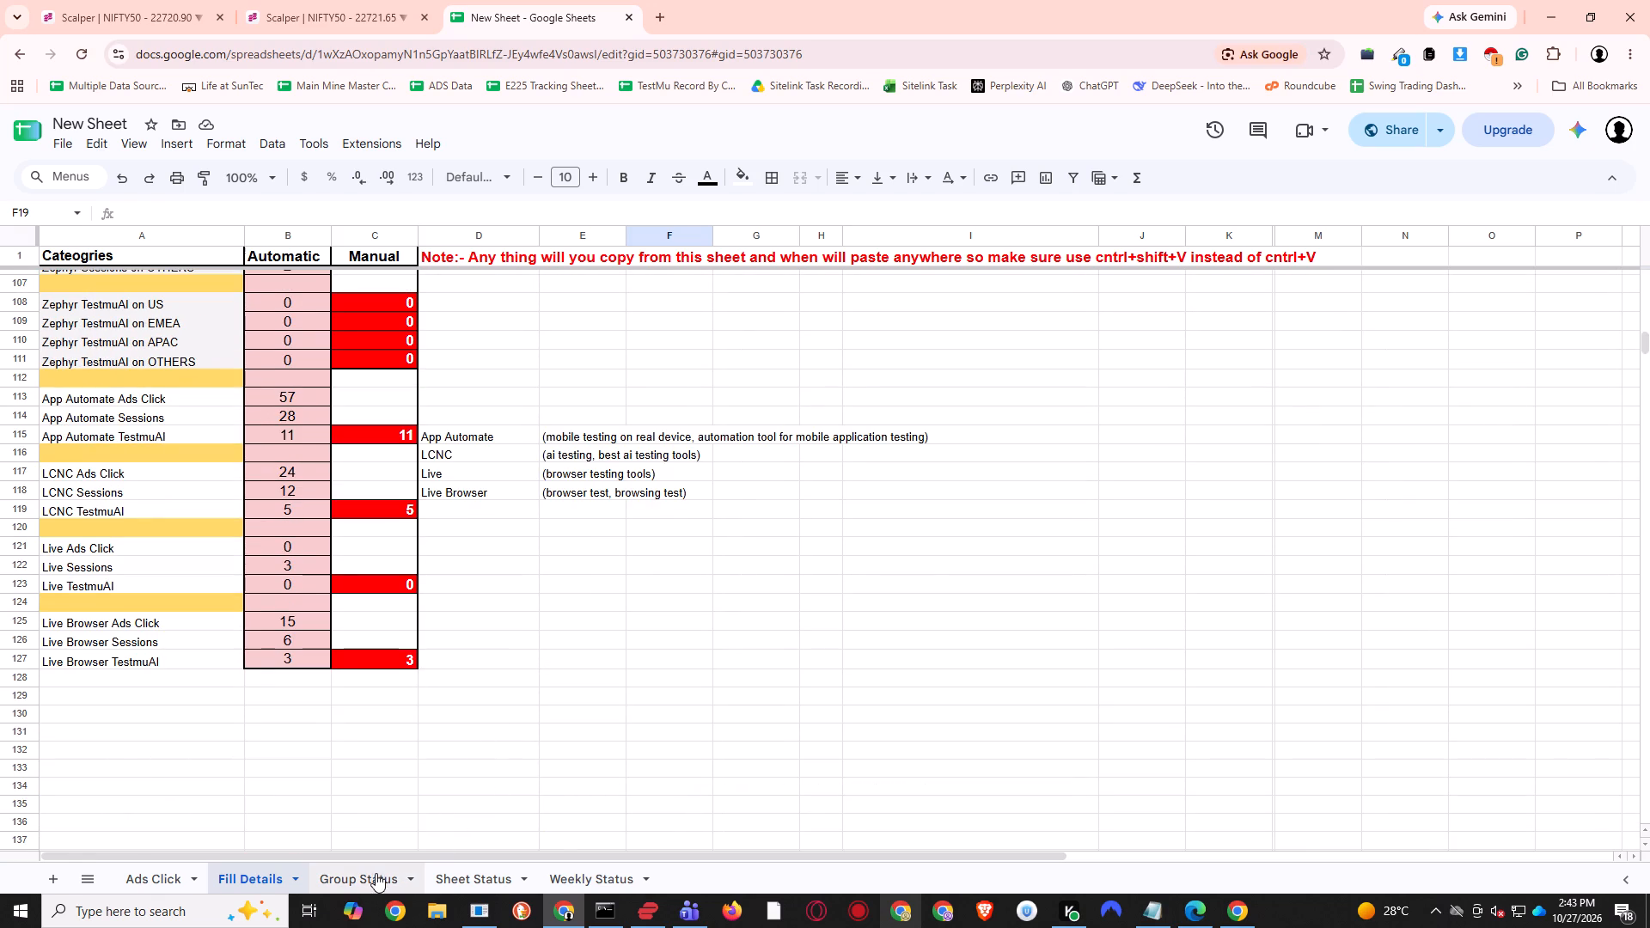
# Look over the Sheet Status and Weekly Status sheets to see how their data is laid out.
pyautogui.click(370, 876)
pyautogui.click(489, 879)
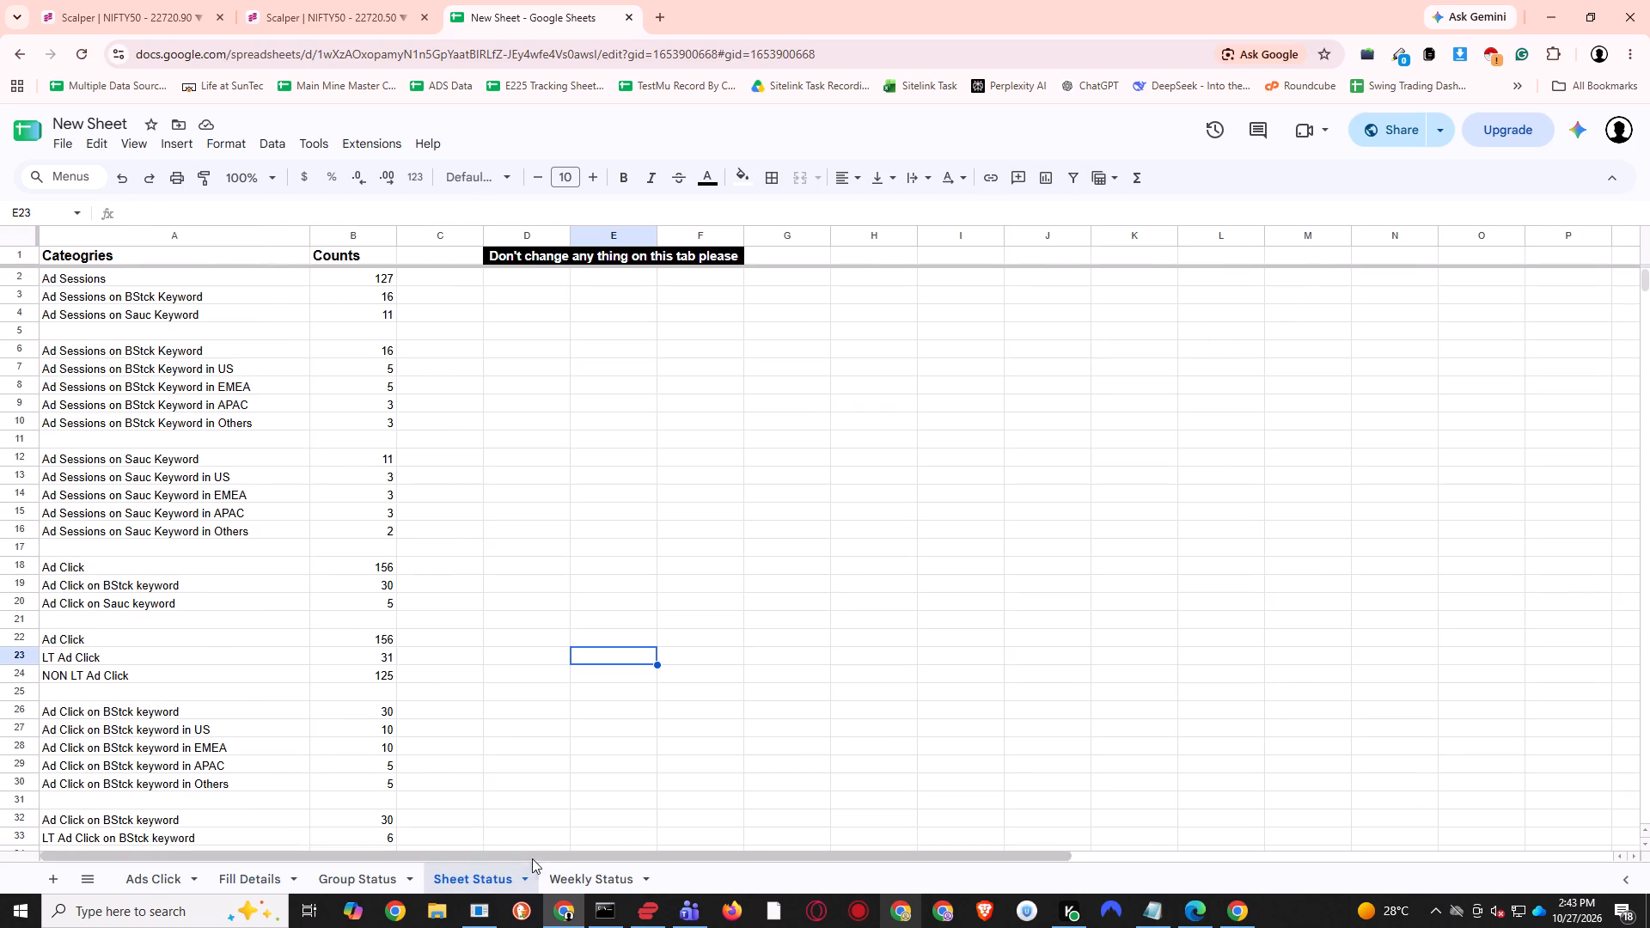
pyautogui.click(589, 876)
pyautogui.scroll(6, 725, 509)
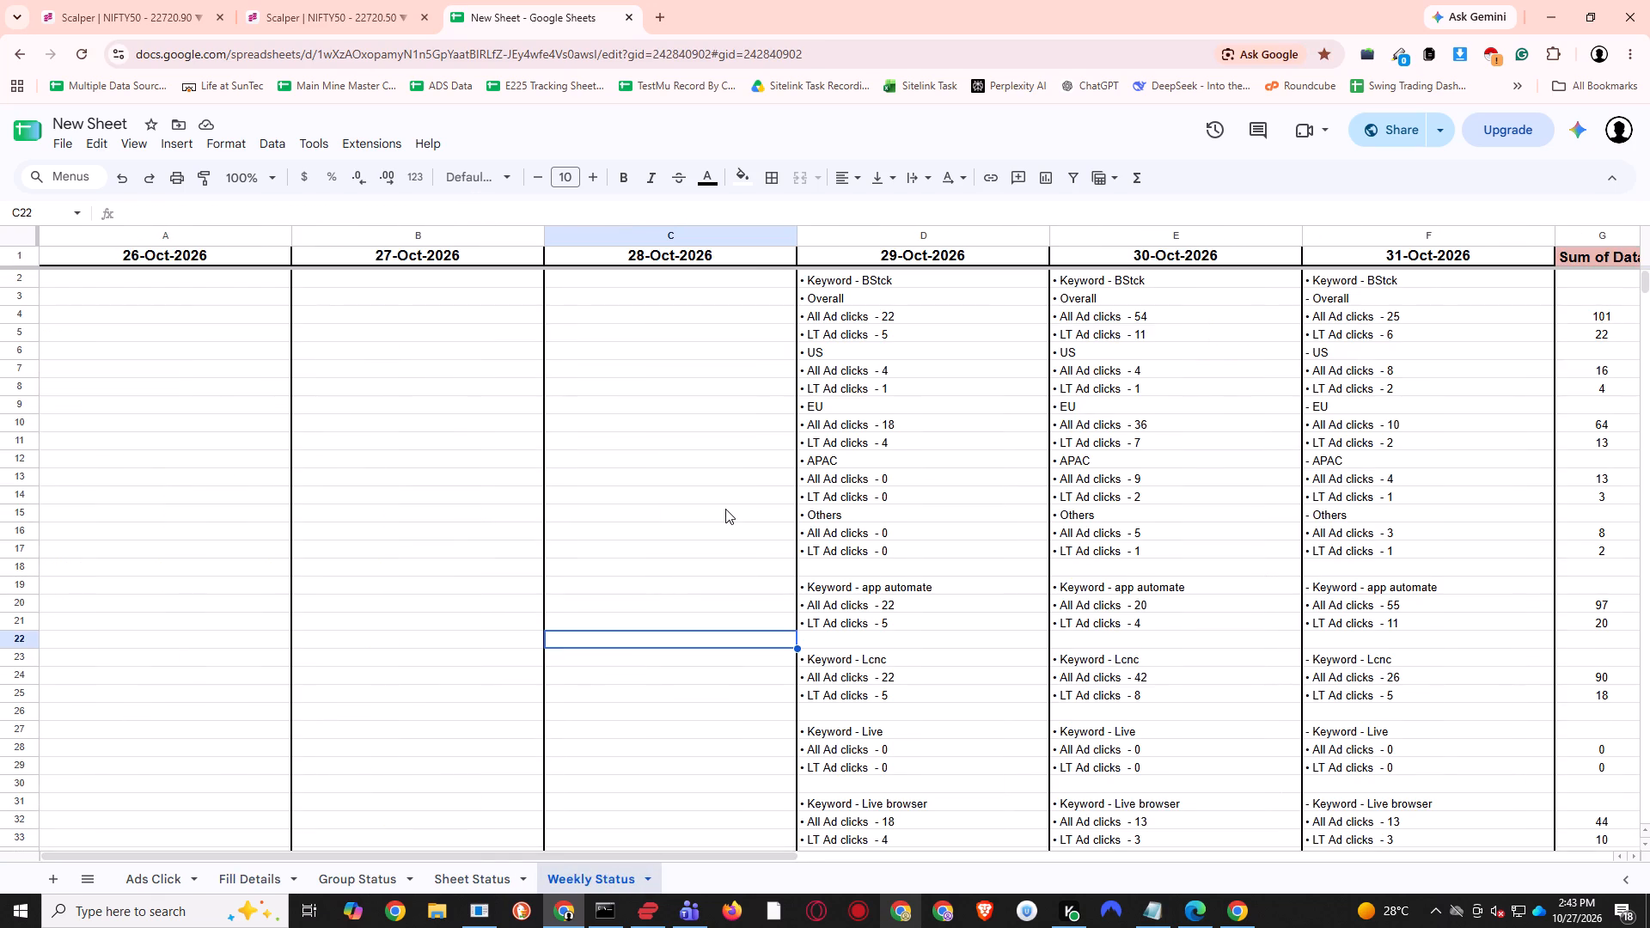
pyautogui.click(487, 873)
pyautogui.scroll(7, 897, 372)
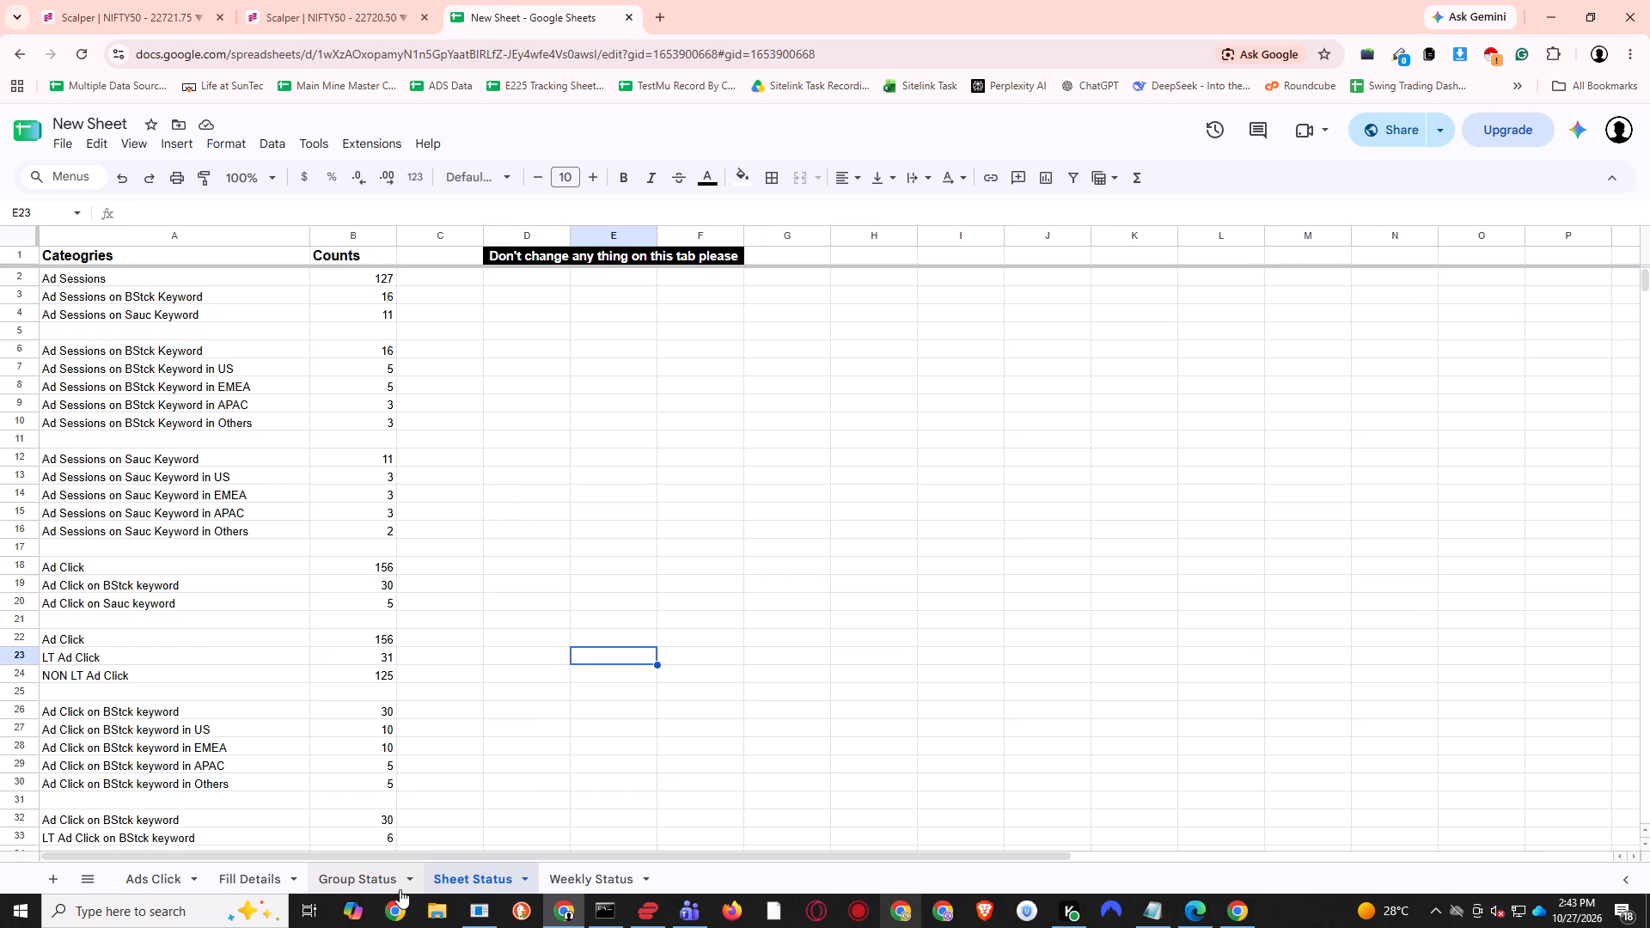
# Copy the label list in K2:K66 on the Group Status sheet.
pyautogui.click(388, 876)
pyautogui.scroll(8, 1017, 445)
pyautogui.moveTo(1192, 280); pyautogui.dragTo(1204, 727)
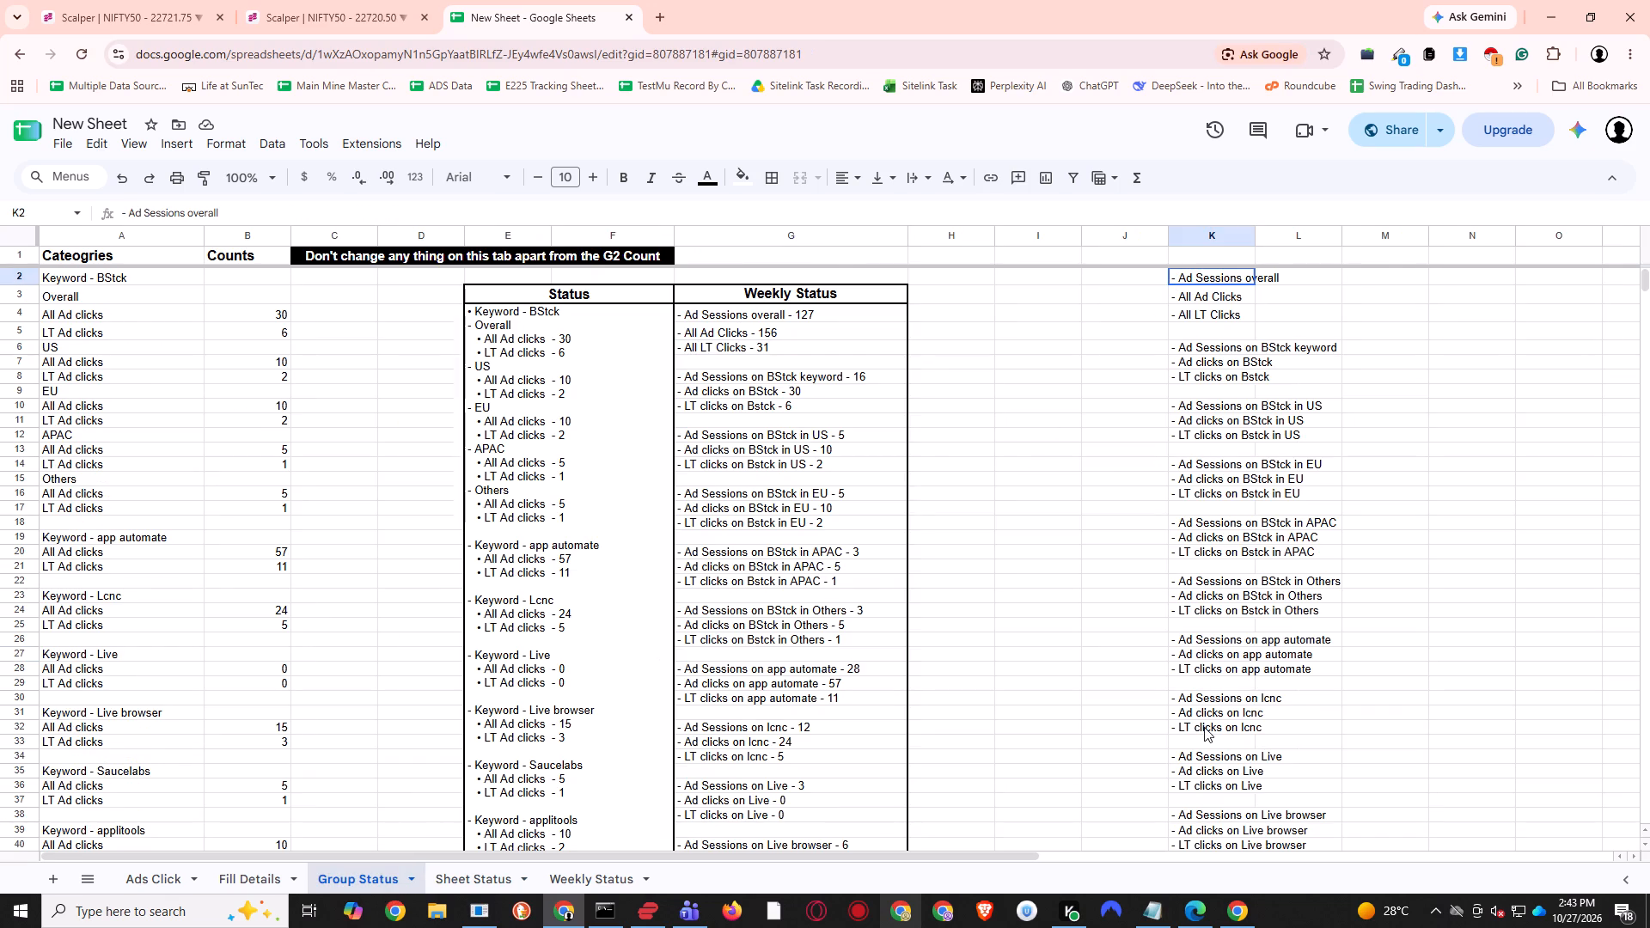
pyautogui.moveTo(1204, 727); pyautogui.dragTo(1209, 927)
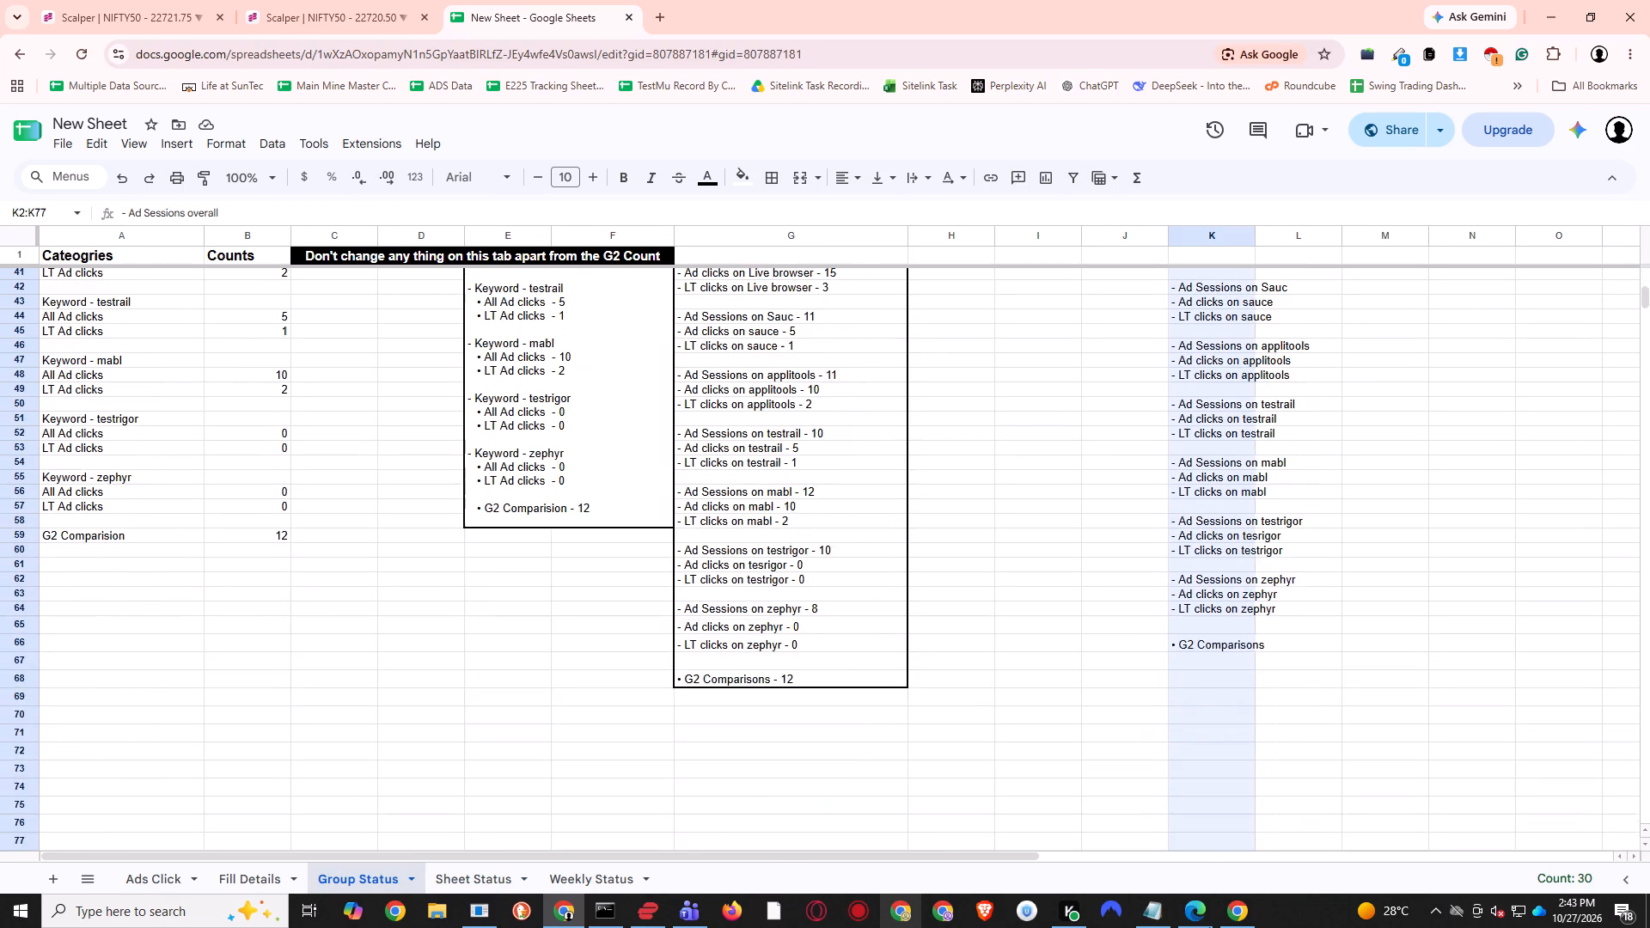
pyautogui.moveTo(1209, 927); pyautogui.dragTo(1200, 572)
pyautogui.hotkey('ctrl', 'c')
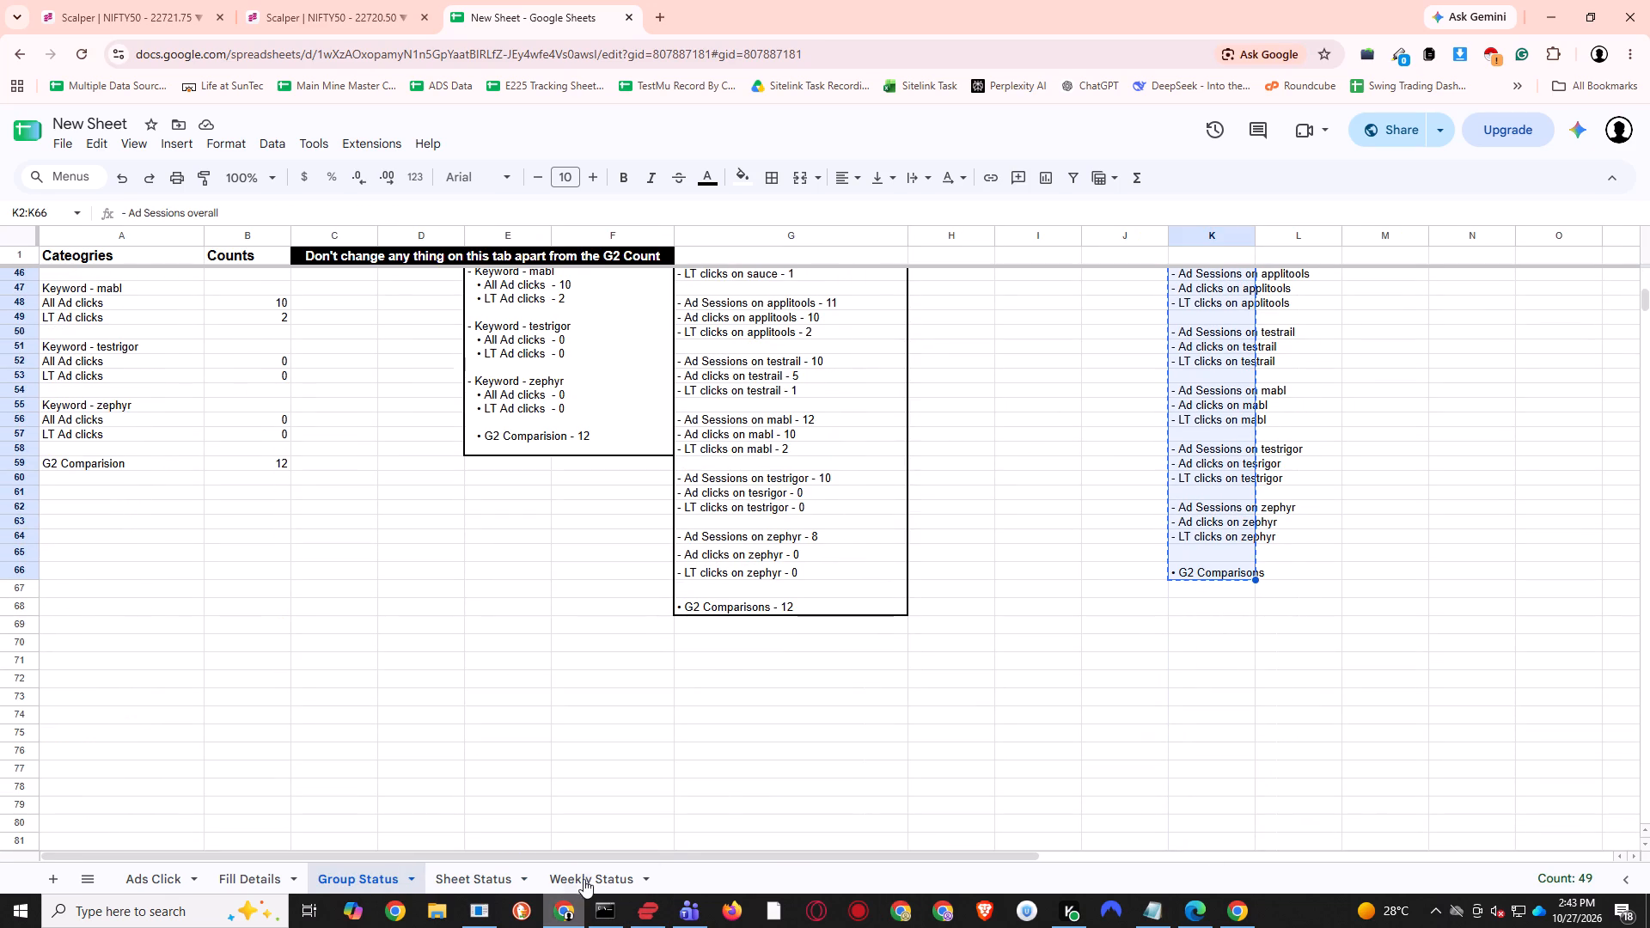
pyautogui.click(809, 602)
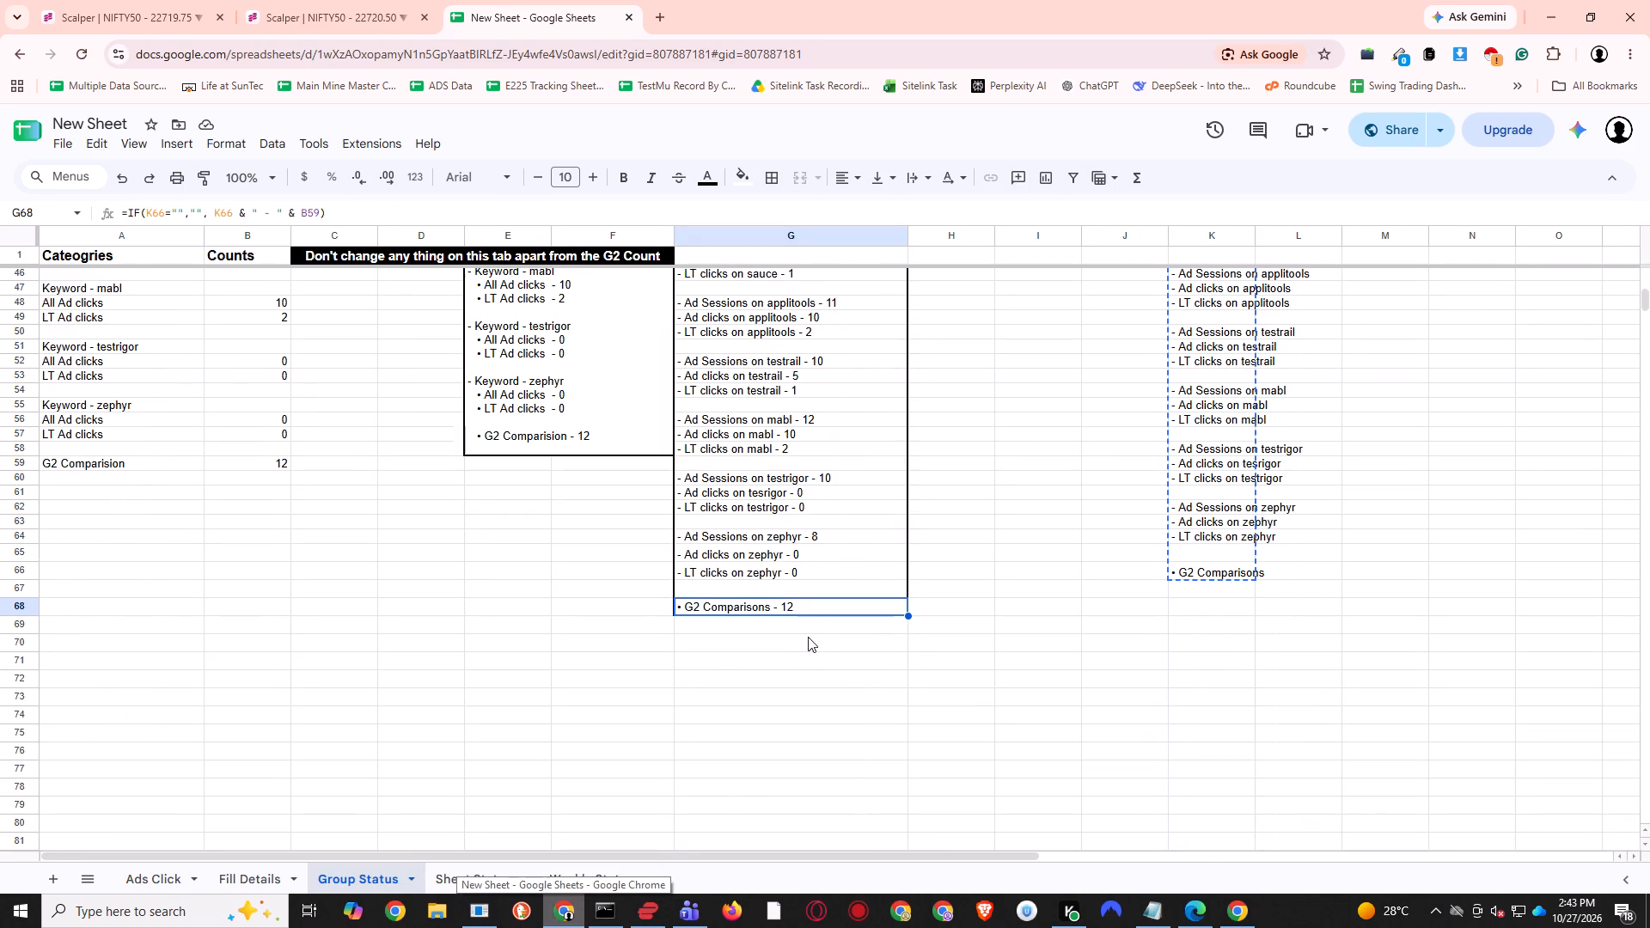
pyautogui.click(808, 648)
# Examine the Full Status formulas in column H of the Weekly Status sheet for the column supplying their labels.
pyautogui.click(574, 882)
pyautogui.scroll(3, 1275, 510)
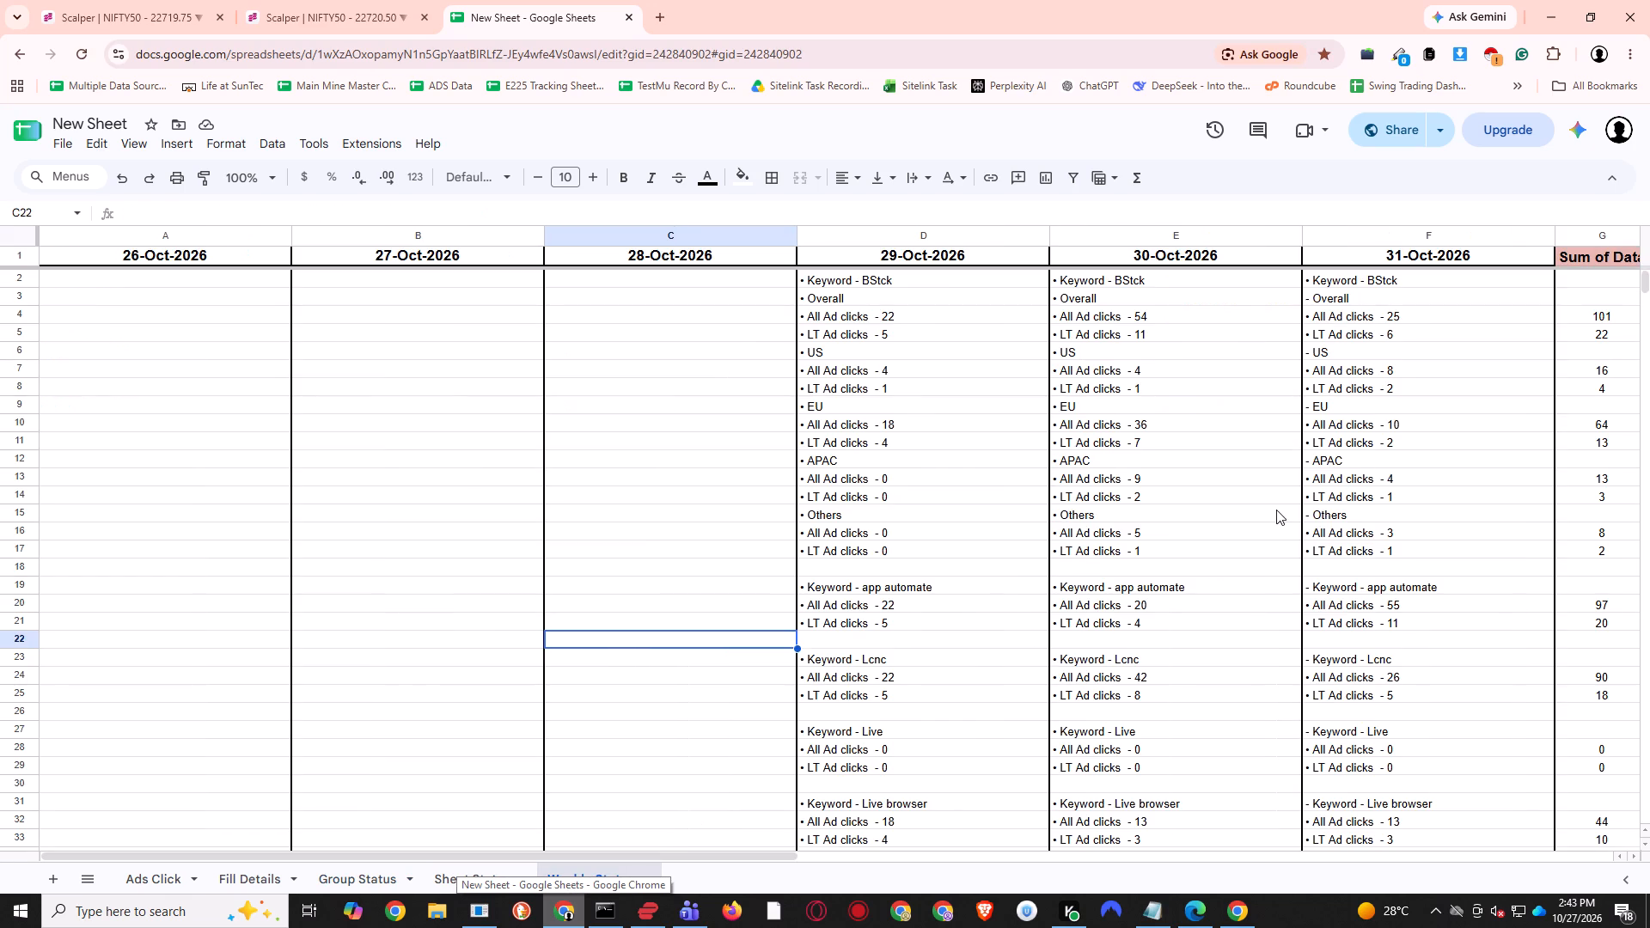
pyautogui.scroll(9, 1276, 510)
pyautogui.click(1309, 335)
pyautogui.press('Tab')
pyautogui.press('Tab')
pyautogui.keyDown('ctrl'); pyautogui.scroll(-1, 1311, 345); pyautogui.keyUp('ctrl')
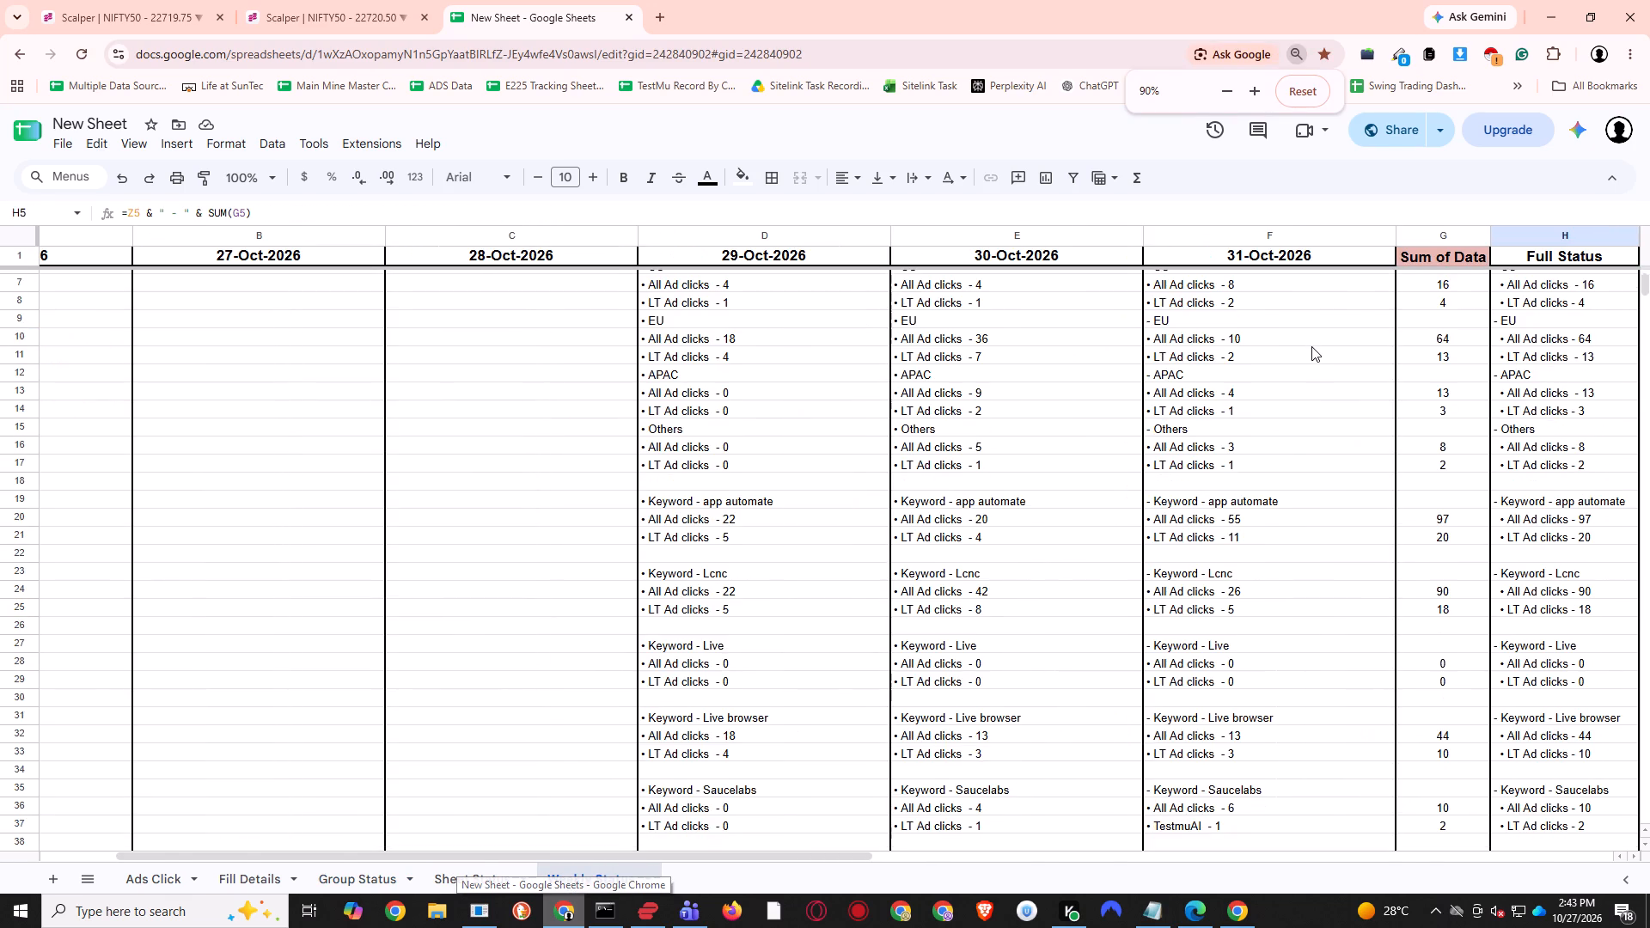
pyautogui.click(1293, 312)
pyautogui.press('Tab')
pyautogui.press('Tab')
# Replace the old labels in column Z of Weekly Status with the copied Group Status labels, starting at Z2.
pyautogui.press('Up')
pyautogui.press('Up')
pyautogui.press('Up')
pyautogui.press('Up')
pyautogui.press('Up')
pyautogui.press('Up')
pyautogui.press('Up')
pyautogui.press('Up')
pyautogui.press('Up')
pyautogui.press('Up')
pyautogui.press('Up')
pyautogui.press('Up')
pyautogui.press('Up')
pyautogui.press('Up')
pyautogui.press('Up')
pyautogui.press('Up')
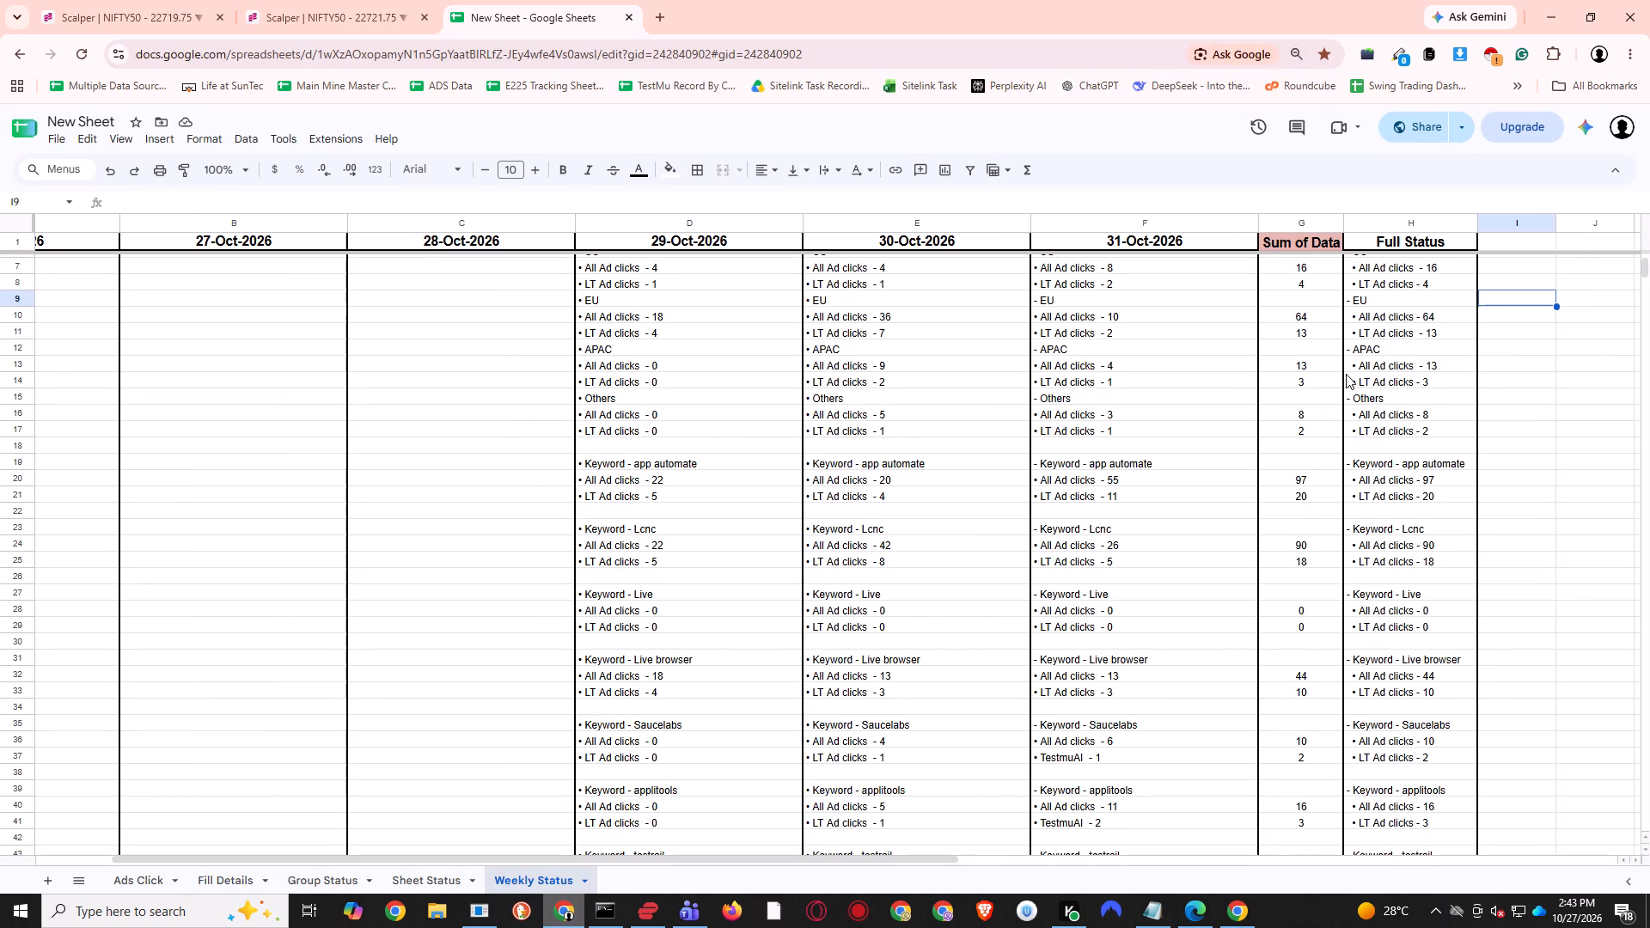
pyautogui.press('Down')
pyautogui.press('Right')
pyautogui.press('Right')
pyautogui.press('Right')
pyautogui.press('Right')
pyautogui.press('Right')
pyautogui.press('Right')
pyautogui.press('Right')
pyautogui.press('Right')
pyautogui.press('Right')
pyautogui.press('Right')
pyautogui.press('Right')
pyautogui.press('Right')
pyautogui.press('Right')
pyautogui.press('Right')
pyautogui.press('Right')
pyautogui.press('Right')
pyautogui.press('Right')
pyautogui.press('Right')
pyautogui.press('Right')
pyautogui.press('Right')
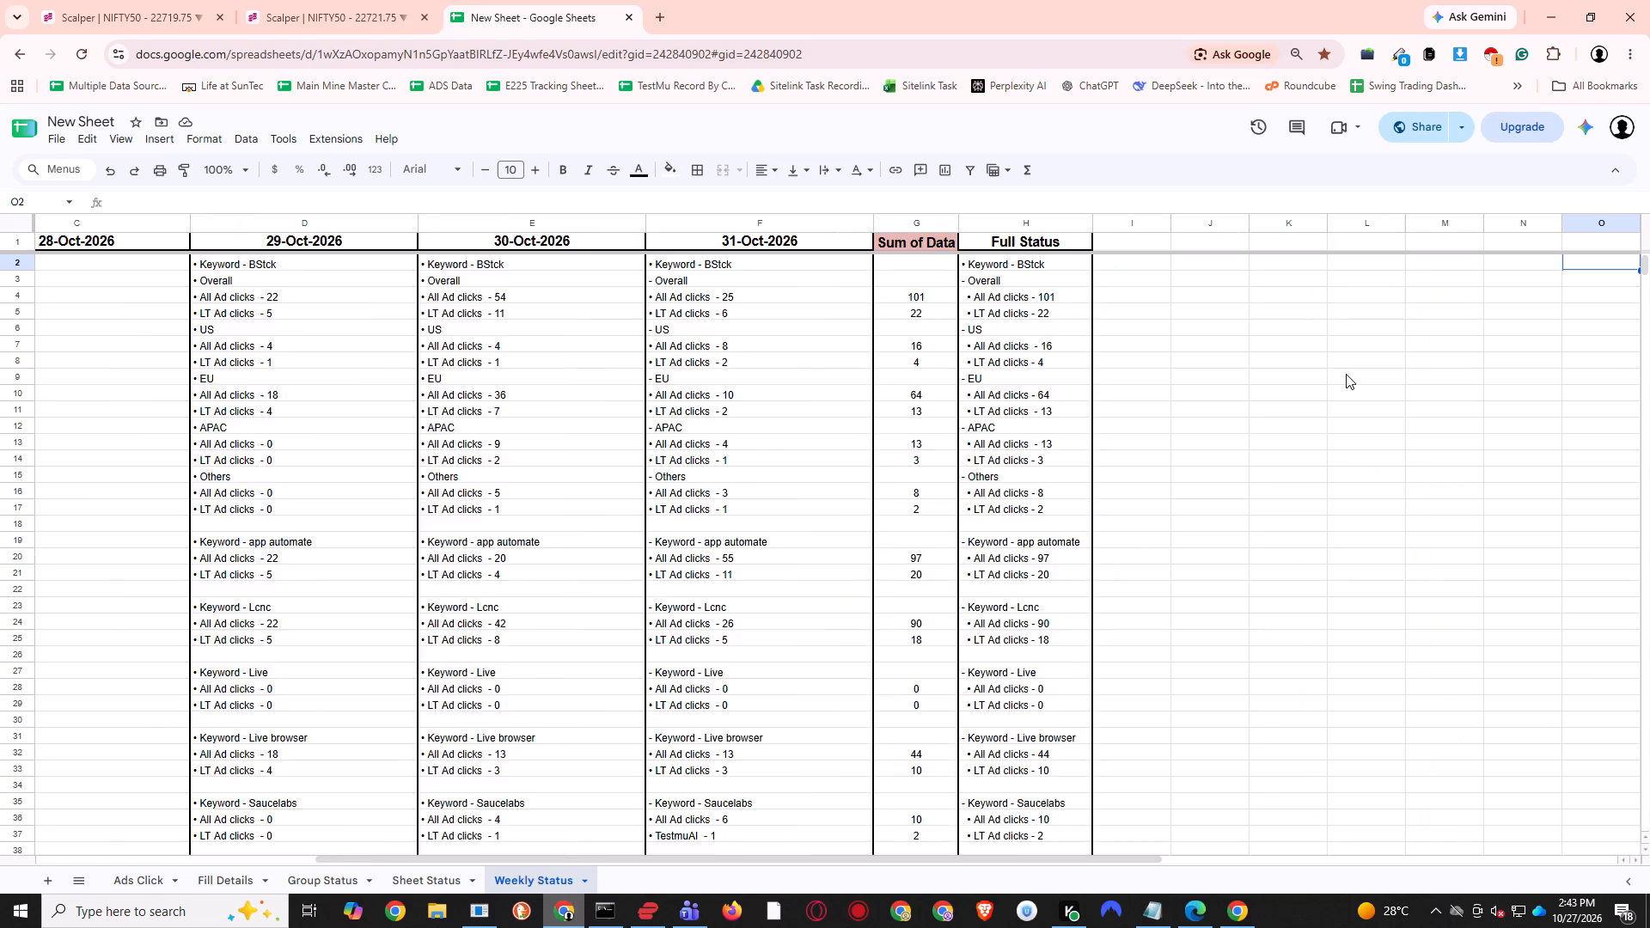
pyautogui.hotkey('ctrl', 'shift', 'Down')
pyautogui.hotkey('ctrl', 'shift', 'Down')
pyautogui.hotkey('ctrl', 'shift', 'Down')
pyautogui.hotkey('ctrl', 'shift', 'Down')
pyautogui.hotkey('ctrl', 'shift', 'Down')
pyautogui.hotkey('ctrl', 'shift', 'Down')
pyautogui.hotkey('ctrl', 'shift', 'Down')
pyautogui.hotkey('ctrl', 'shift', 'Down')
pyautogui.hotkey('ctrl', 'shift', 'Down')
pyautogui.hotkey('ctrl', 'shift', 'Down')
pyautogui.hotkey('ctrl', 'shift', 'Down')
pyautogui.hotkey('ctrl', 'shift', 'Down')
pyautogui.hotkey('ctrl', 'shift', 'Down')
pyautogui.hotkey('ctrl', 'shift', 'Down')
pyautogui.hotkey('ctrl', 'shift', 'Down')
pyautogui.hotkey('ctrl', 'shift', 'Down')
pyautogui.hotkey('ctrl', 'shift', 'Down')
pyautogui.hotkey('ctrl', 'shift', 'Down')
pyautogui.hotkey('ctrl', 'shift', 'Down')
pyautogui.hotkey('ctrl', 'shift', 'Down')
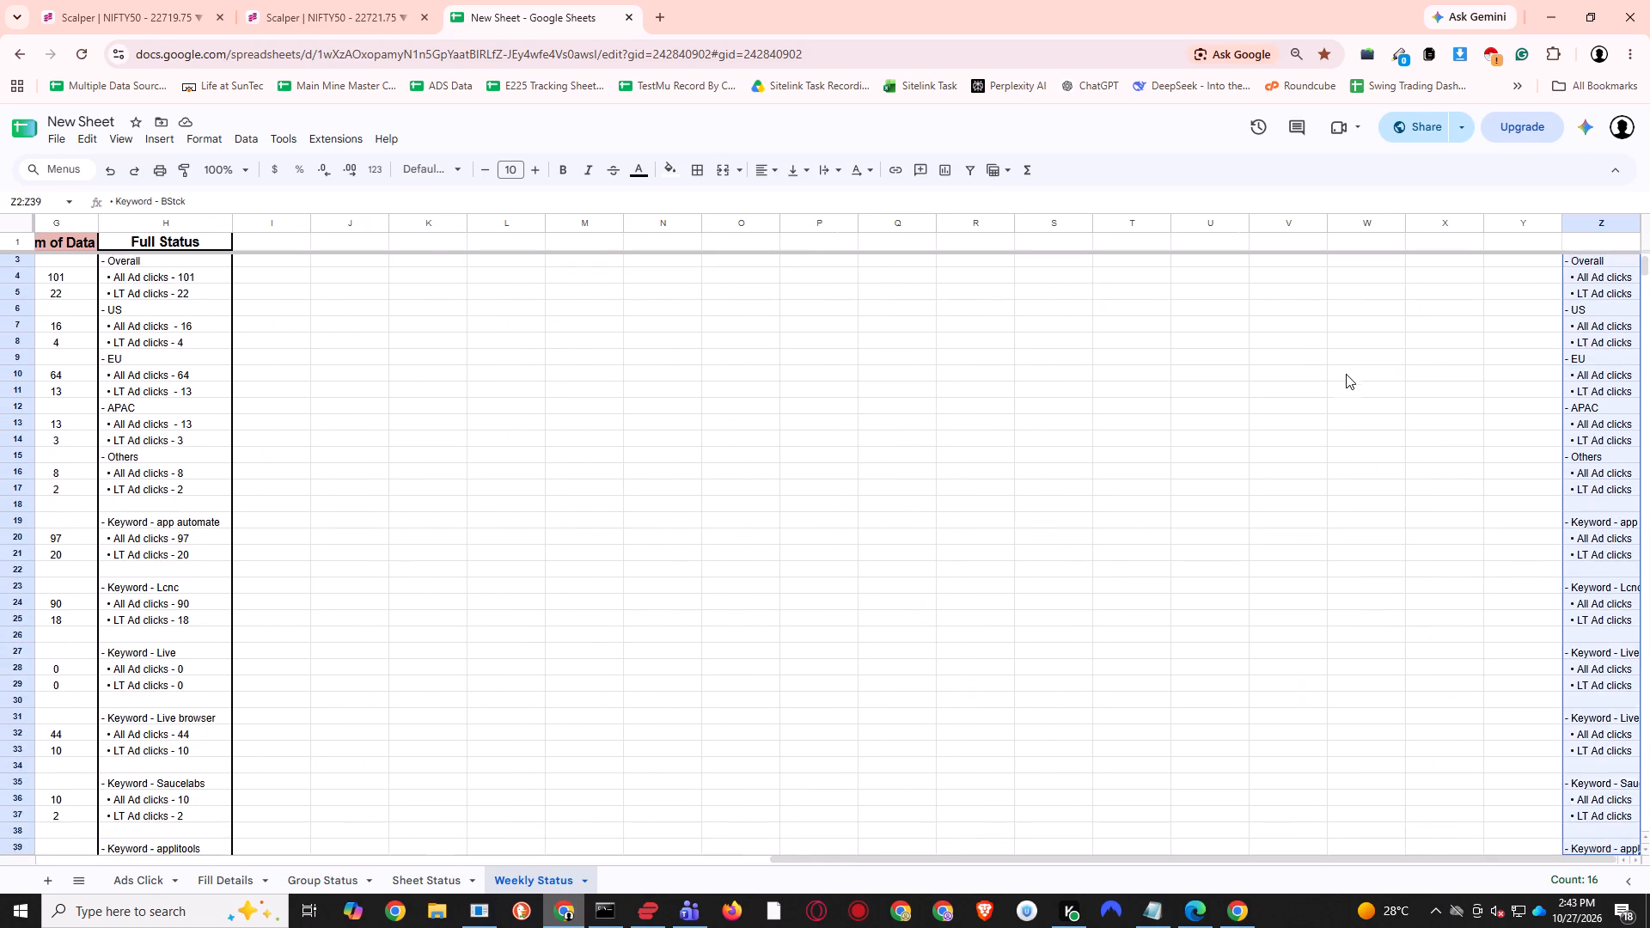
pyautogui.press('Delete')
pyautogui.press('Up')
pyautogui.press('Down')
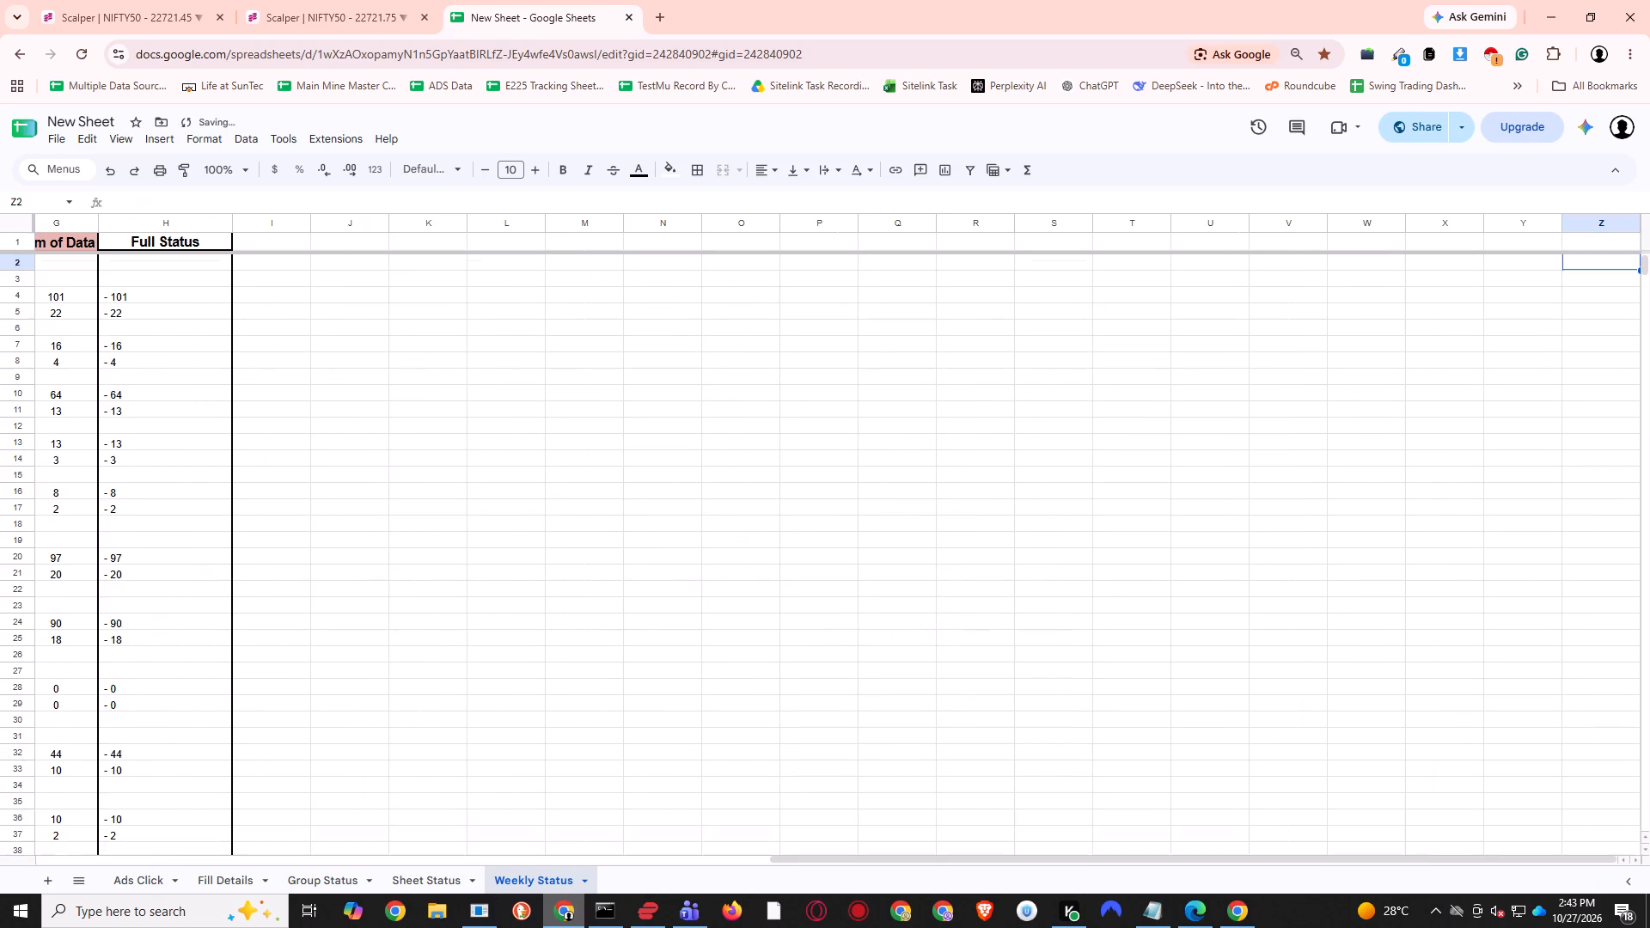
pyautogui.hotkey('ctrl', 'v')
# Review the daily columns and the Full Status column on Weekly Status, including the formula in H2.
pyautogui.press('Left')
pyautogui.press('Left')
pyautogui.press('Left')
pyautogui.press('Left')
pyautogui.press('Left')
pyautogui.press('Left')
pyautogui.press('Left')
pyautogui.press('Left')
pyautogui.press('Left')
pyautogui.press('Left')
pyautogui.press('Left')
pyautogui.press('Left')
pyautogui.press('Left')
pyautogui.press('Left')
pyautogui.press('Left')
pyautogui.press('Left')
pyautogui.press('Left')
pyautogui.press('Left')
pyautogui.press('Left')
pyautogui.press('Left')
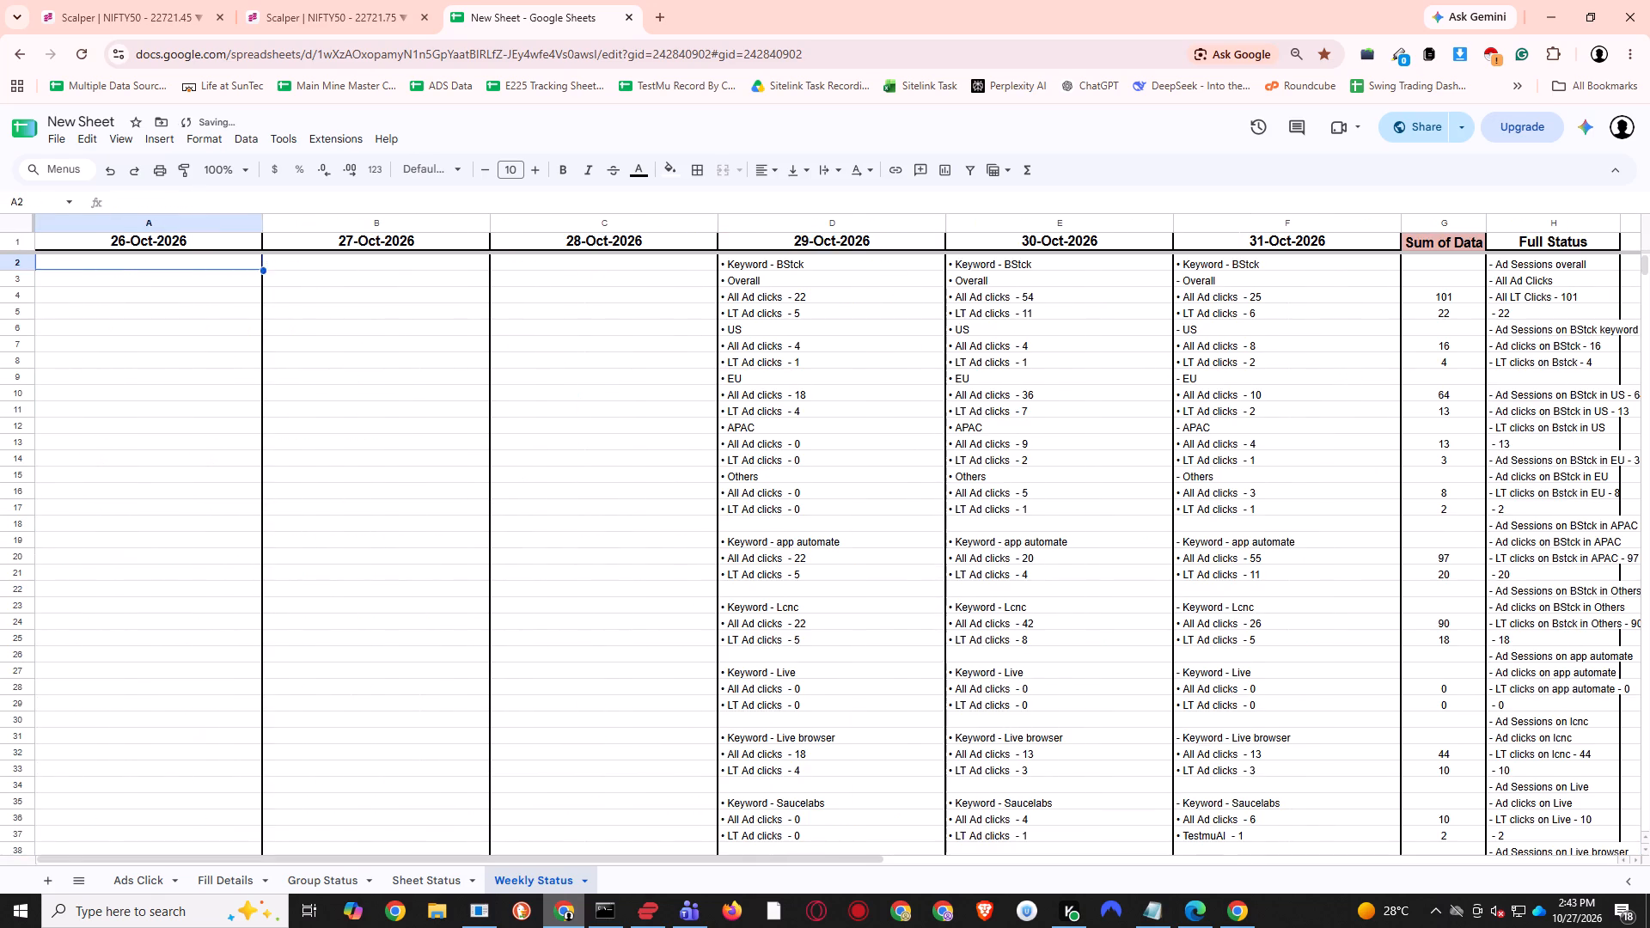
pyautogui.press('Right')
pyautogui.press('Right')
pyautogui.press('Right')
pyautogui.press('Right')
pyautogui.press('Right')
pyautogui.press('Right')
pyautogui.press('Right')
pyautogui.press('Right')
pyautogui.press('Left')
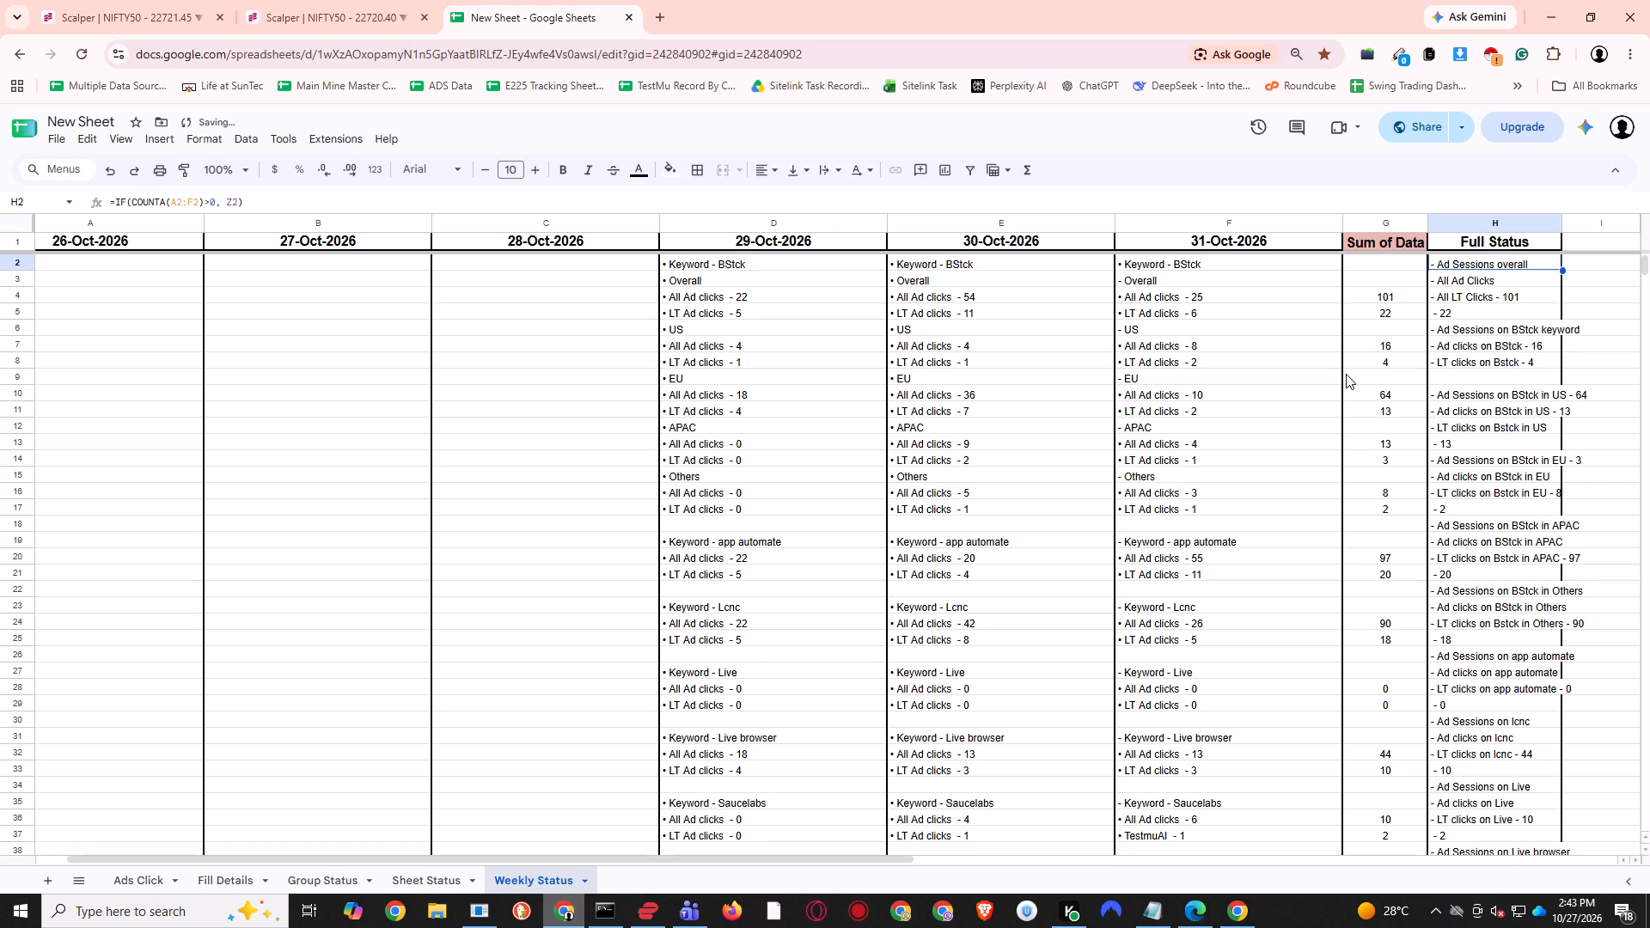
pyautogui.press('Down')
pyautogui.press('Up')
# Paste the copied Group Status labels into the 26-Oct-2026 column, starting at A2.
pyautogui.press('Left')
pyautogui.press('Left')
pyautogui.press('Left')
pyautogui.press('Left')
pyautogui.press('Left')
pyautogui.press('Left')
pyautogui.press('Left')
pyautogui.press('Left')
pyautogui.press('Left')
pyautogui.press('Left')
pyautogui.press('Left')
pyautogui.press('Left')
pyautogui.press('Left')
pyautogui.press('Left')
pyautogui.press('Left')
pyautogui.press('Left')
pyautogui.press('Left')
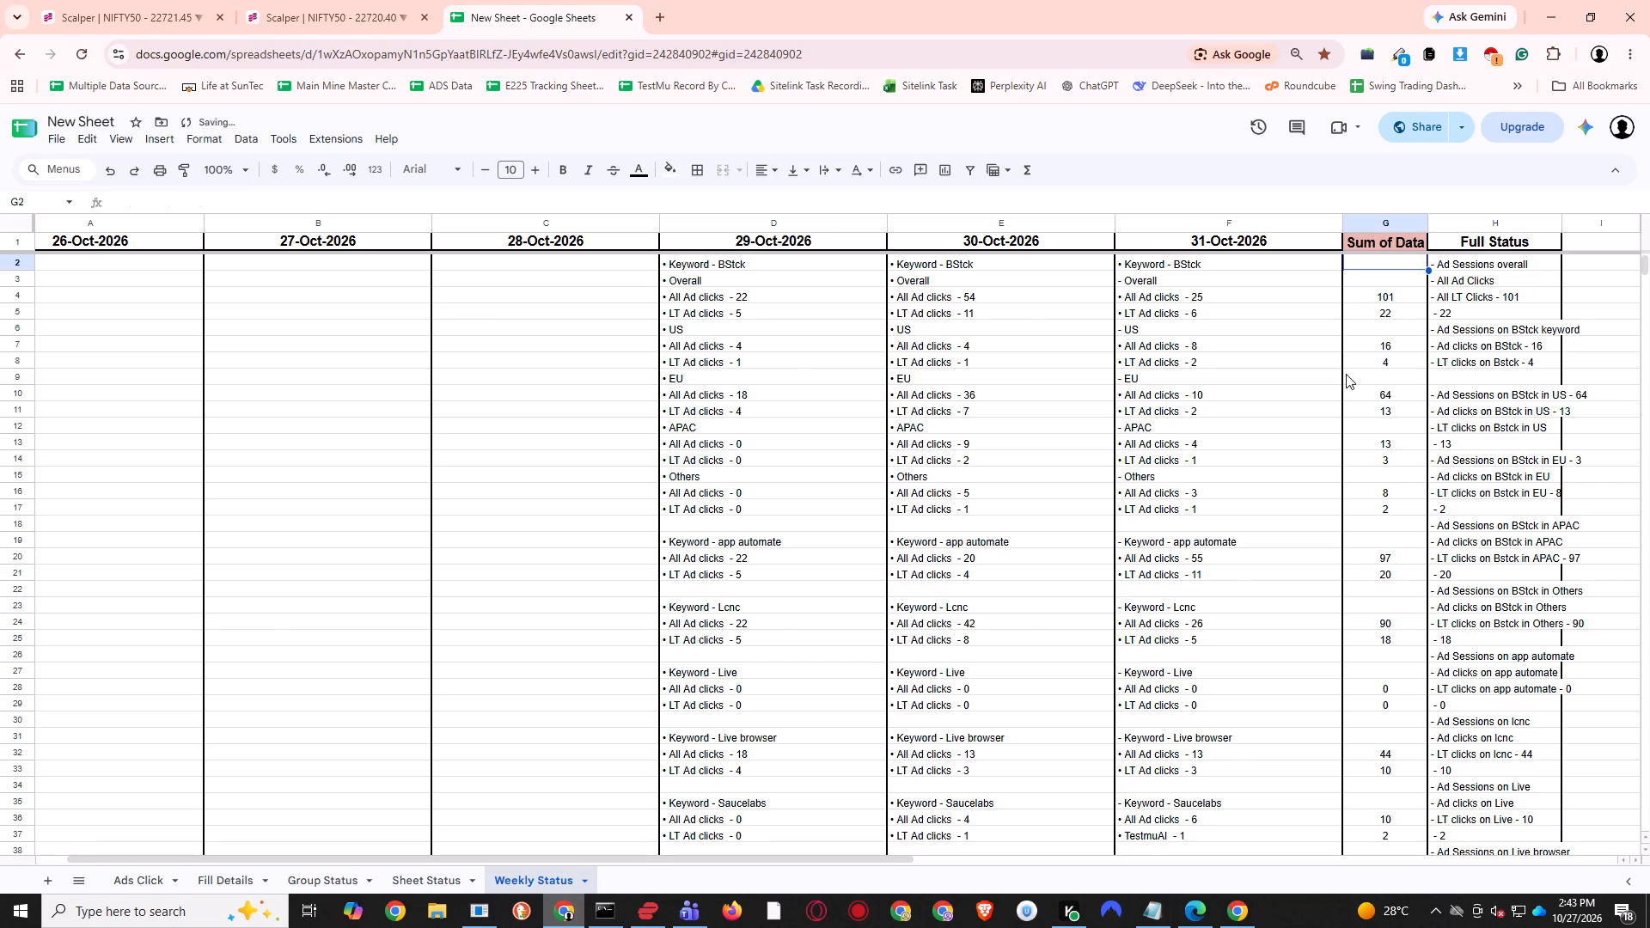
pyautogui.press('Right')
pyautogui.press('Right')
pyautogui.press('Right')
pyautogui.press('Left')
pyautogui.press('Left')
pyautogui.press('Left')
pyautogui.press('Left')
pyautogui.press('Left')
pyautogui.press('Left')
pyautogui.press('Left')
pyautogui.press('Left')
pyautogui.press('Left')
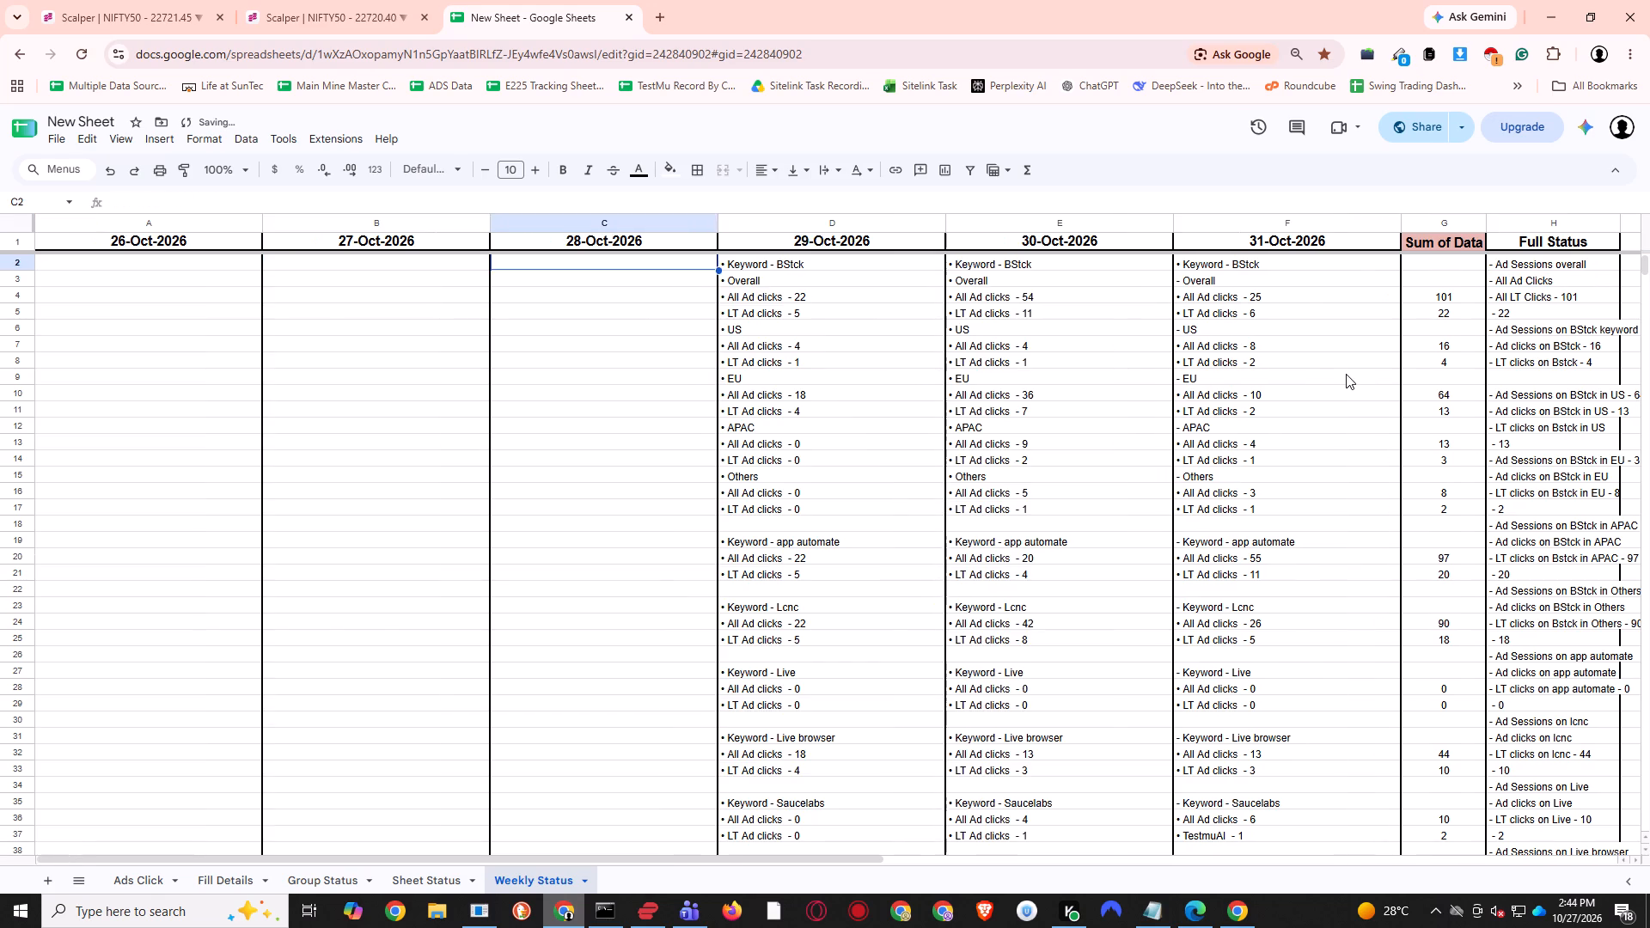
pyautogui.hotkey('ctrl', 'v')
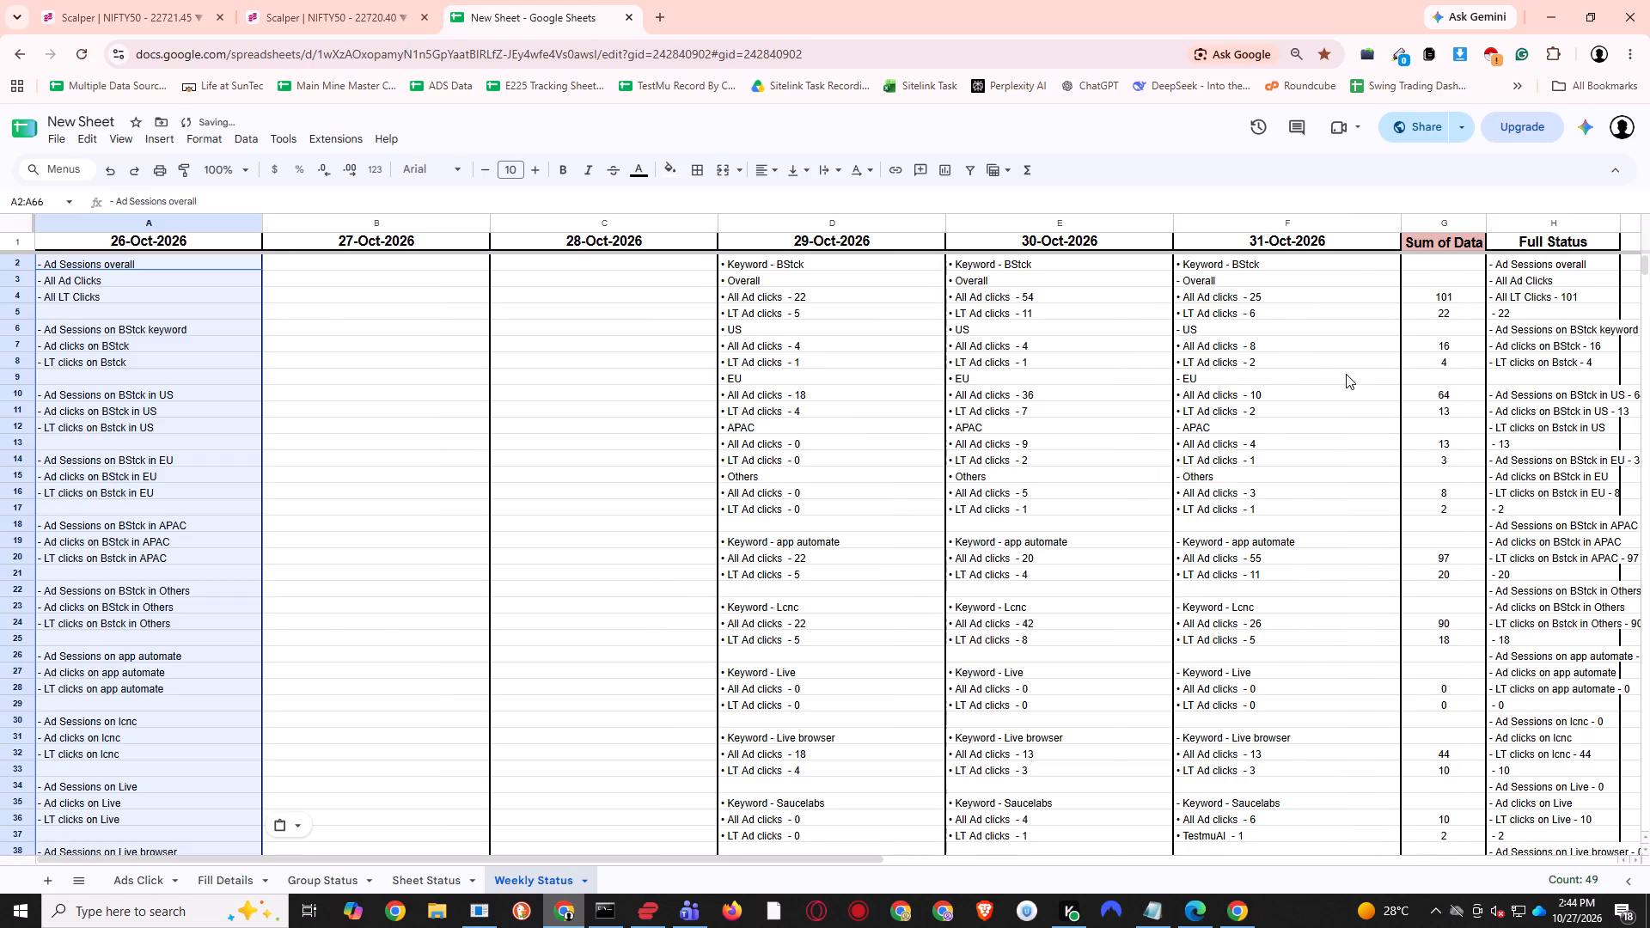
pyautogui.click(22, 268)
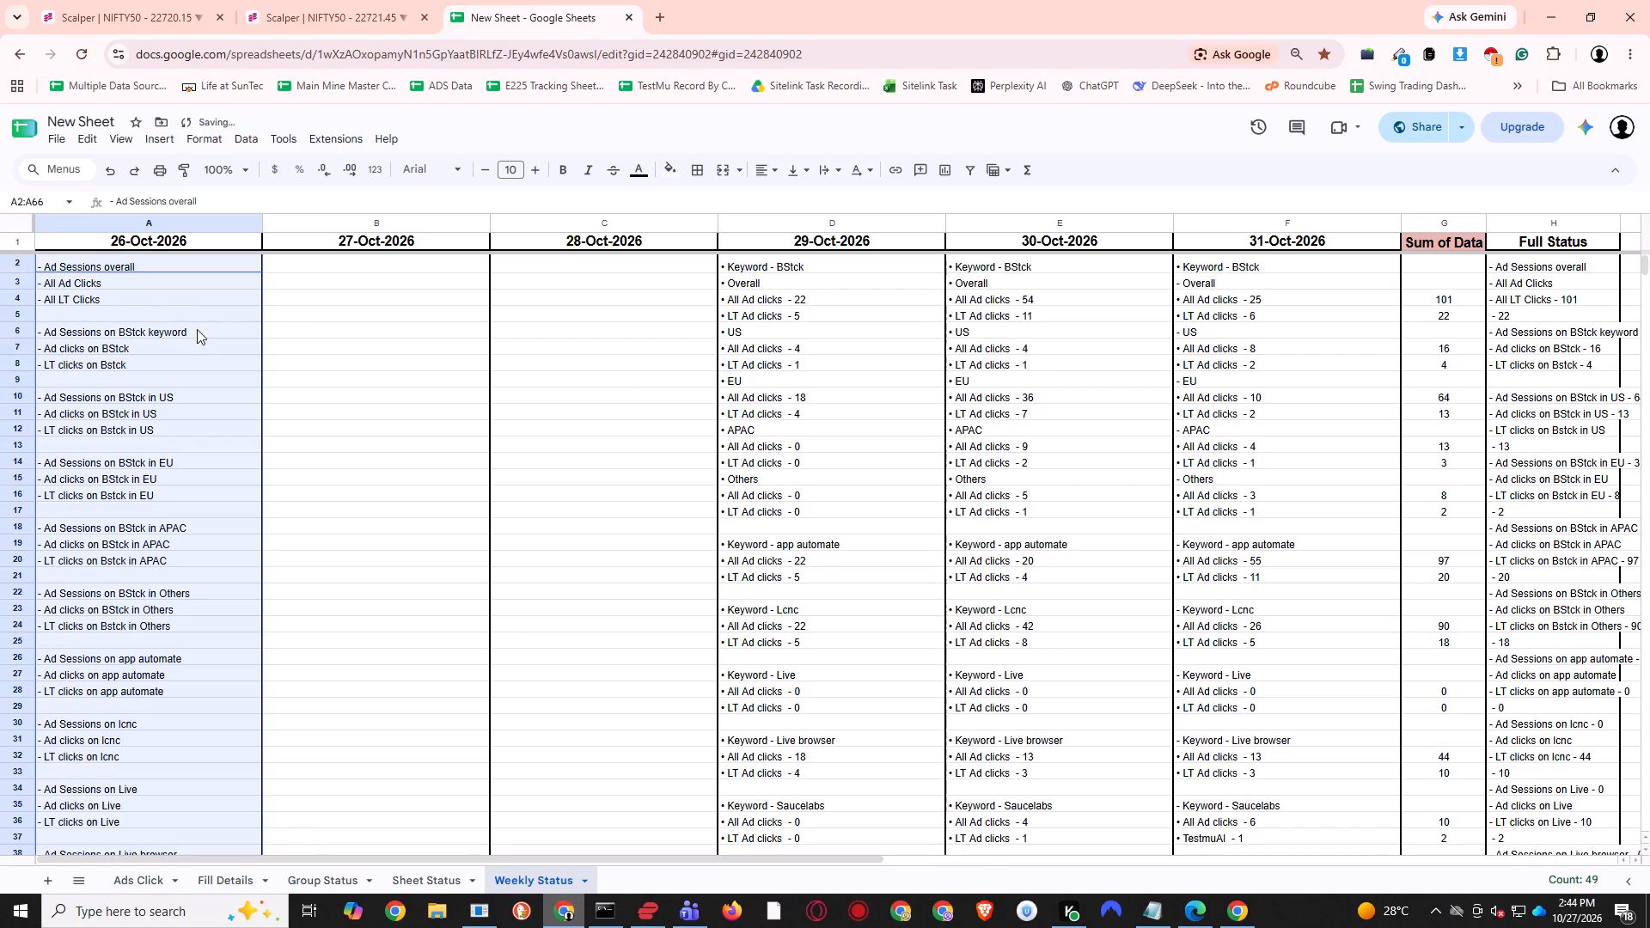
pyautogui.click(217, 350)
# Clear the daily entries for 29-Oct-2026 to 31-Oct-2026 in D2:F60.
pyautogui.scroll(4, 768, 350)
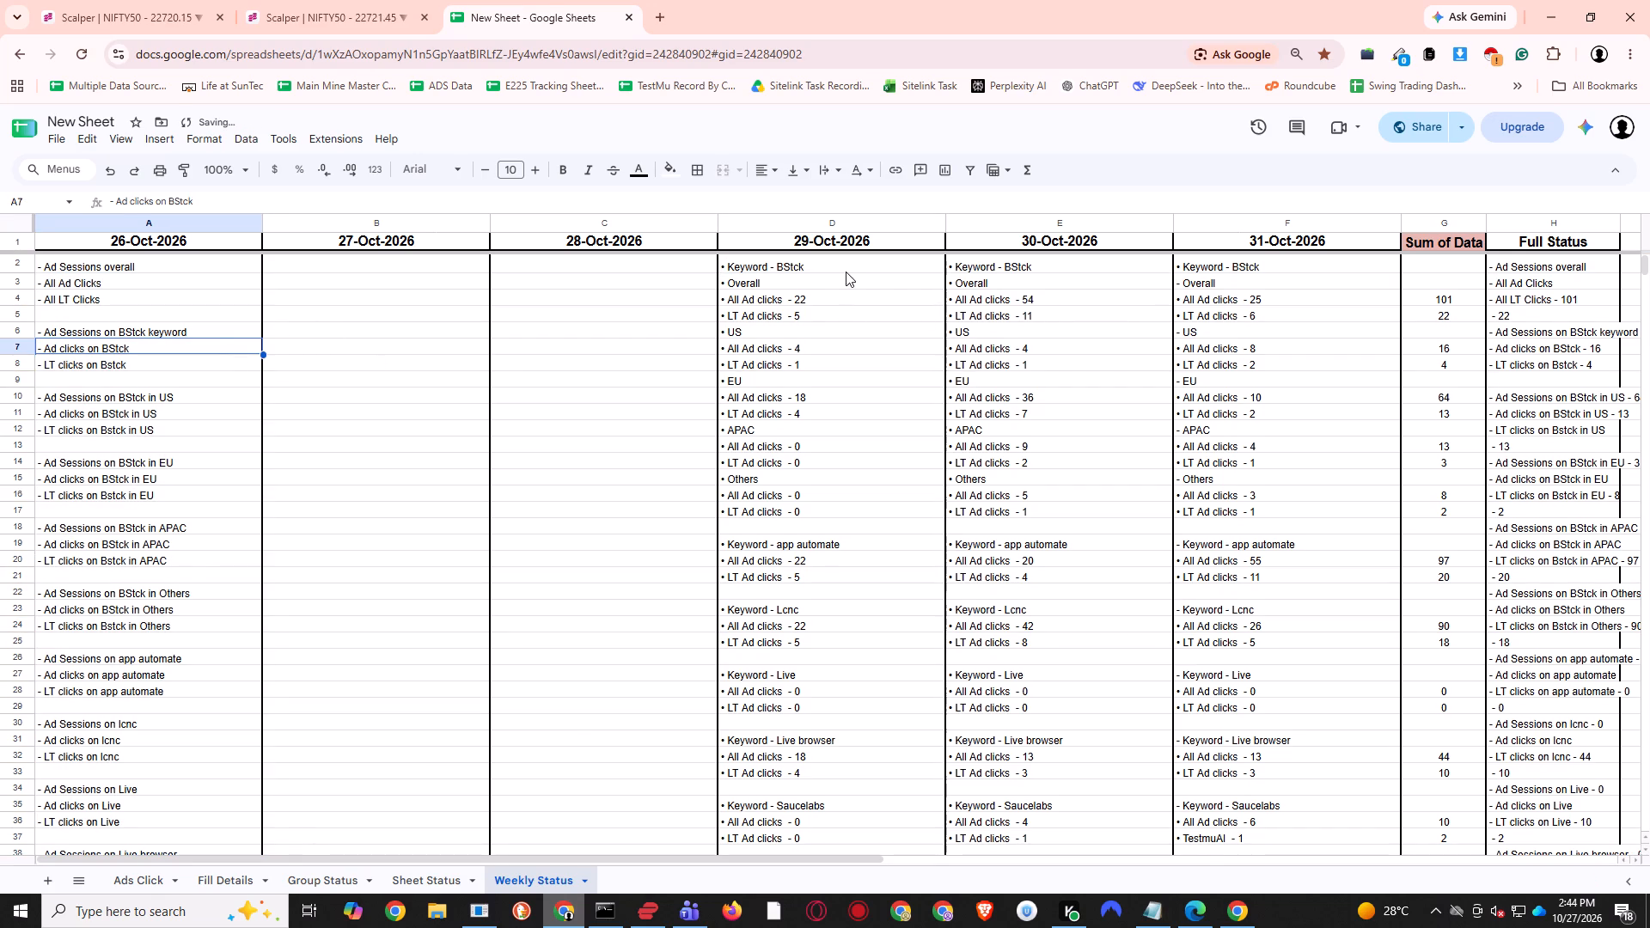
pyautogui.moveTo(846, 270); pyautogui.dragTo(1278, 708)
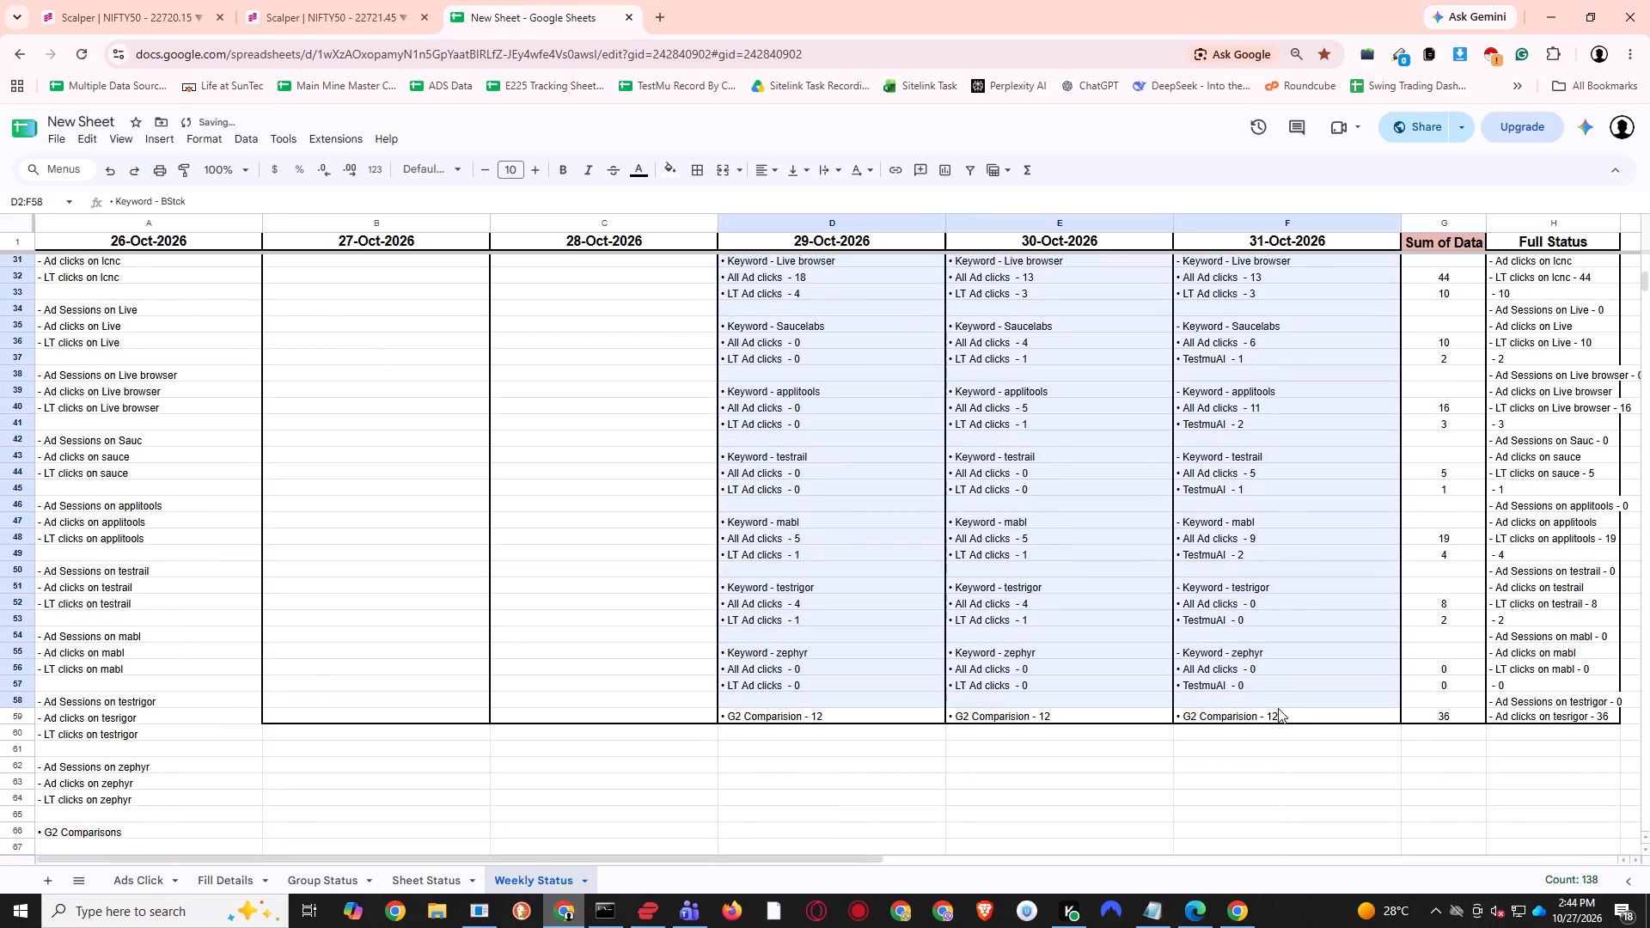
pyautogui.moveTo(1278, 708); pyautogui.dragTo(1282, 726)
pyautogui.press('Delete')
pyautogui.scroll(16, 1312, 707)
pyautogui.scroll(1, 1325, 454)
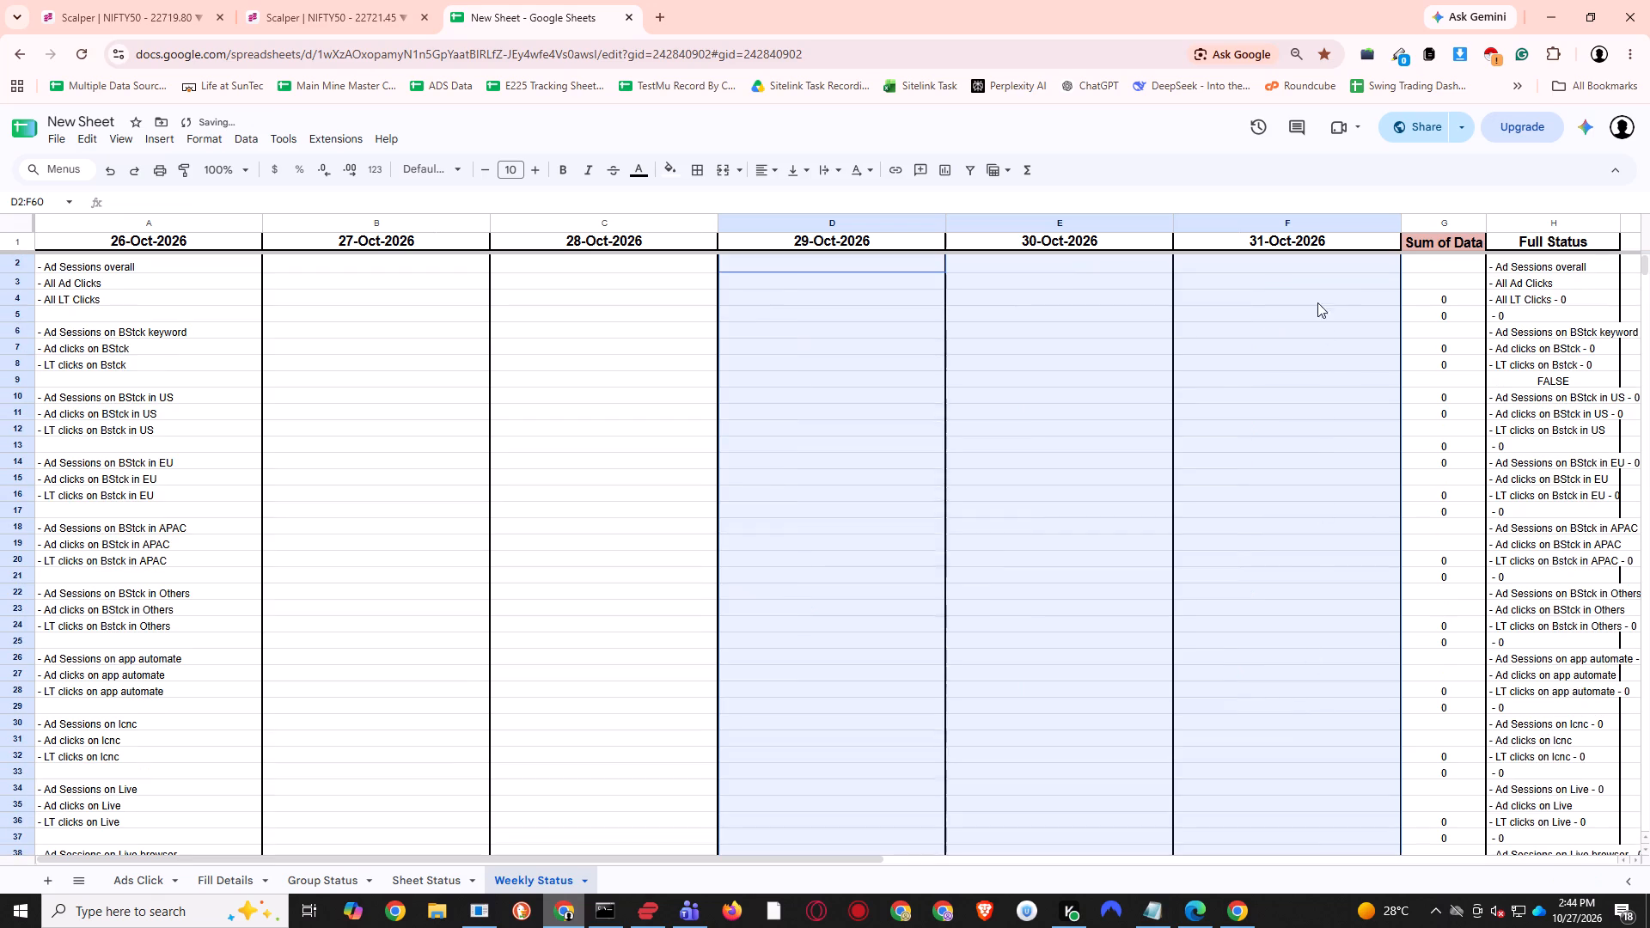
# Copy the Sum of Data formula from G4 on Weekly Status and paste it throughout G2:G66.
pyautogui.click(1311, 272)
pyautogui.press('Tab')
pyautogui.press('Tab')
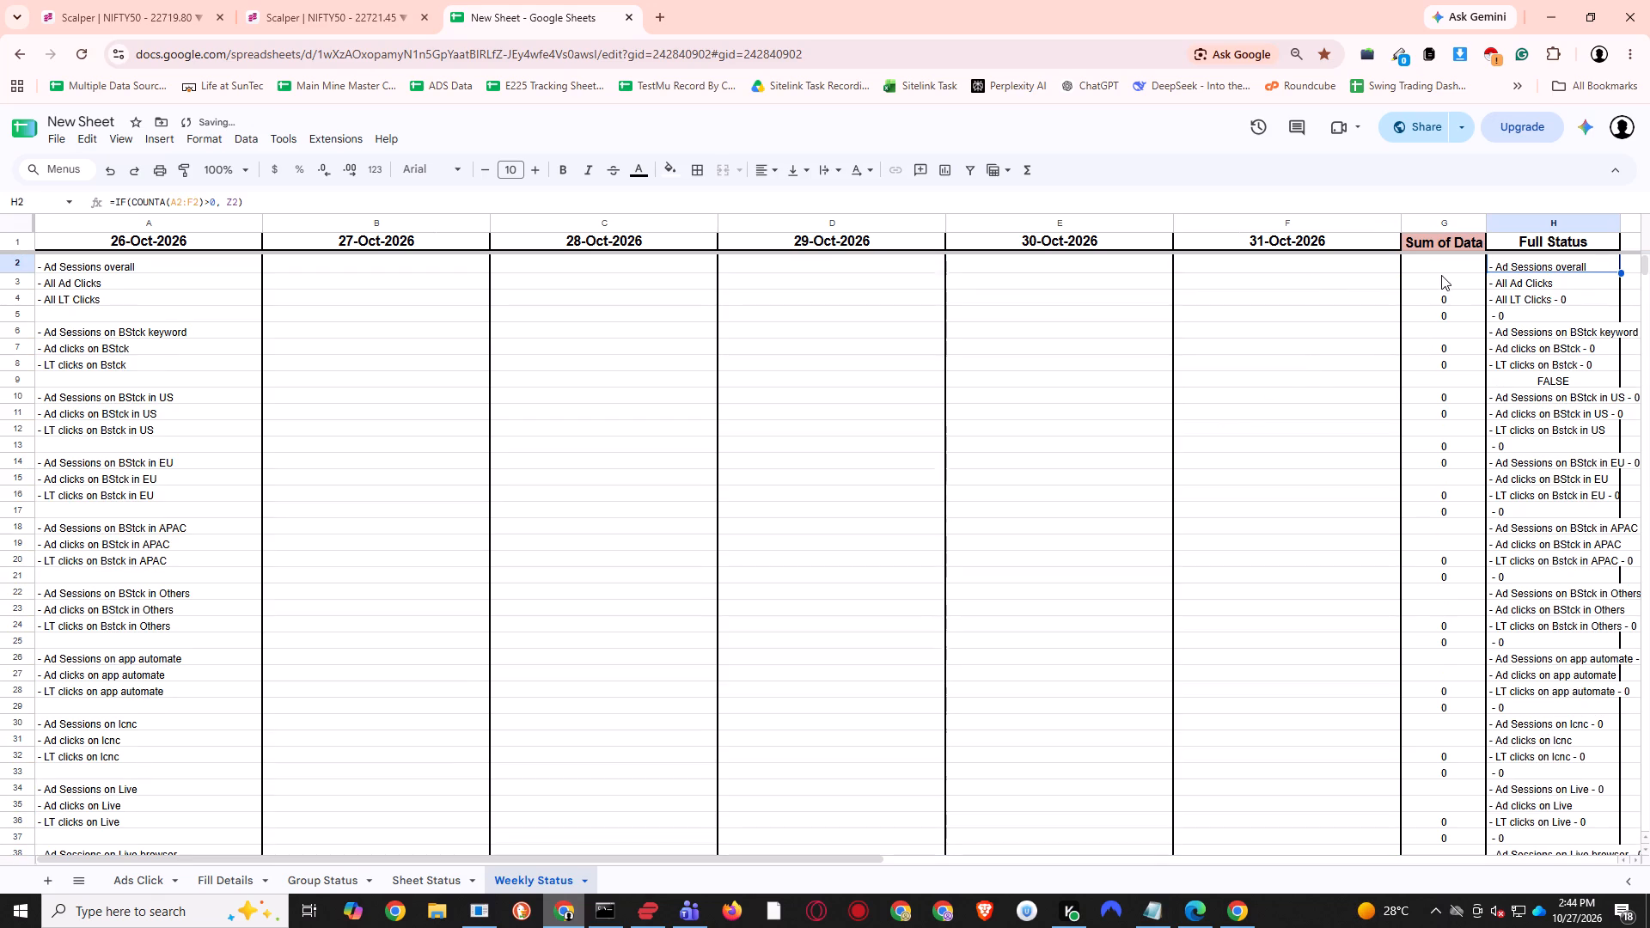
pyautogui.moveTo(1448, 300); pyautogui.dragTo(1453, 308)
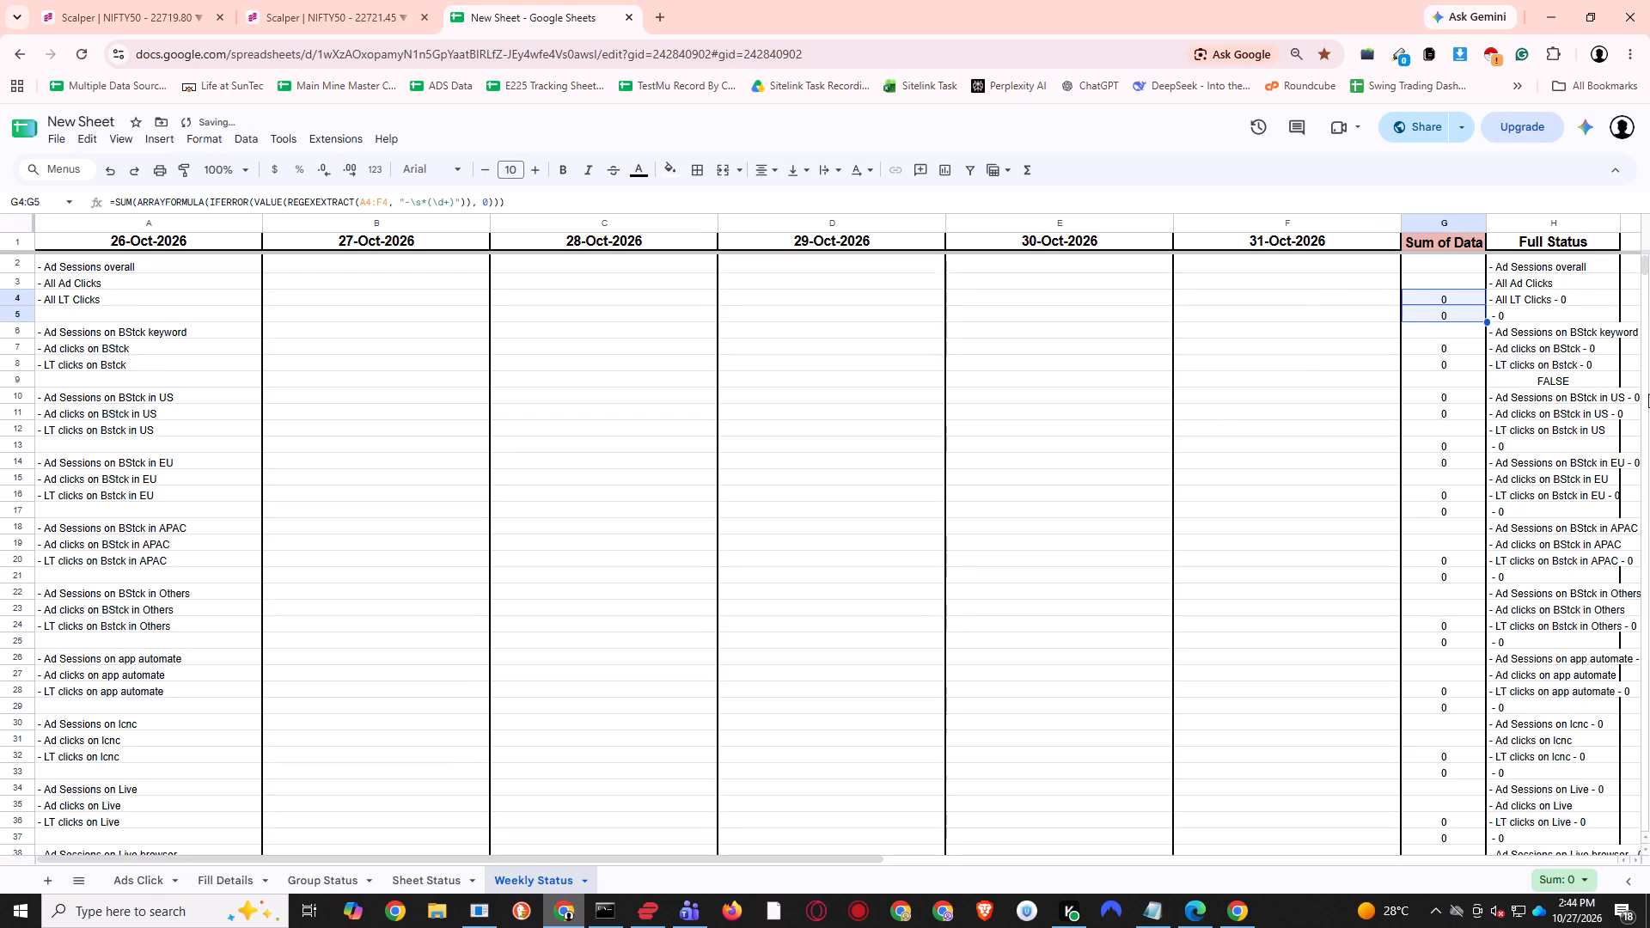
pyautogui.press('Up')
pyautogui.press('Down')
pyautogui.hotkey('ctrl', 'c')
pyautogui.press('Up')
pyautogui.press('Up')
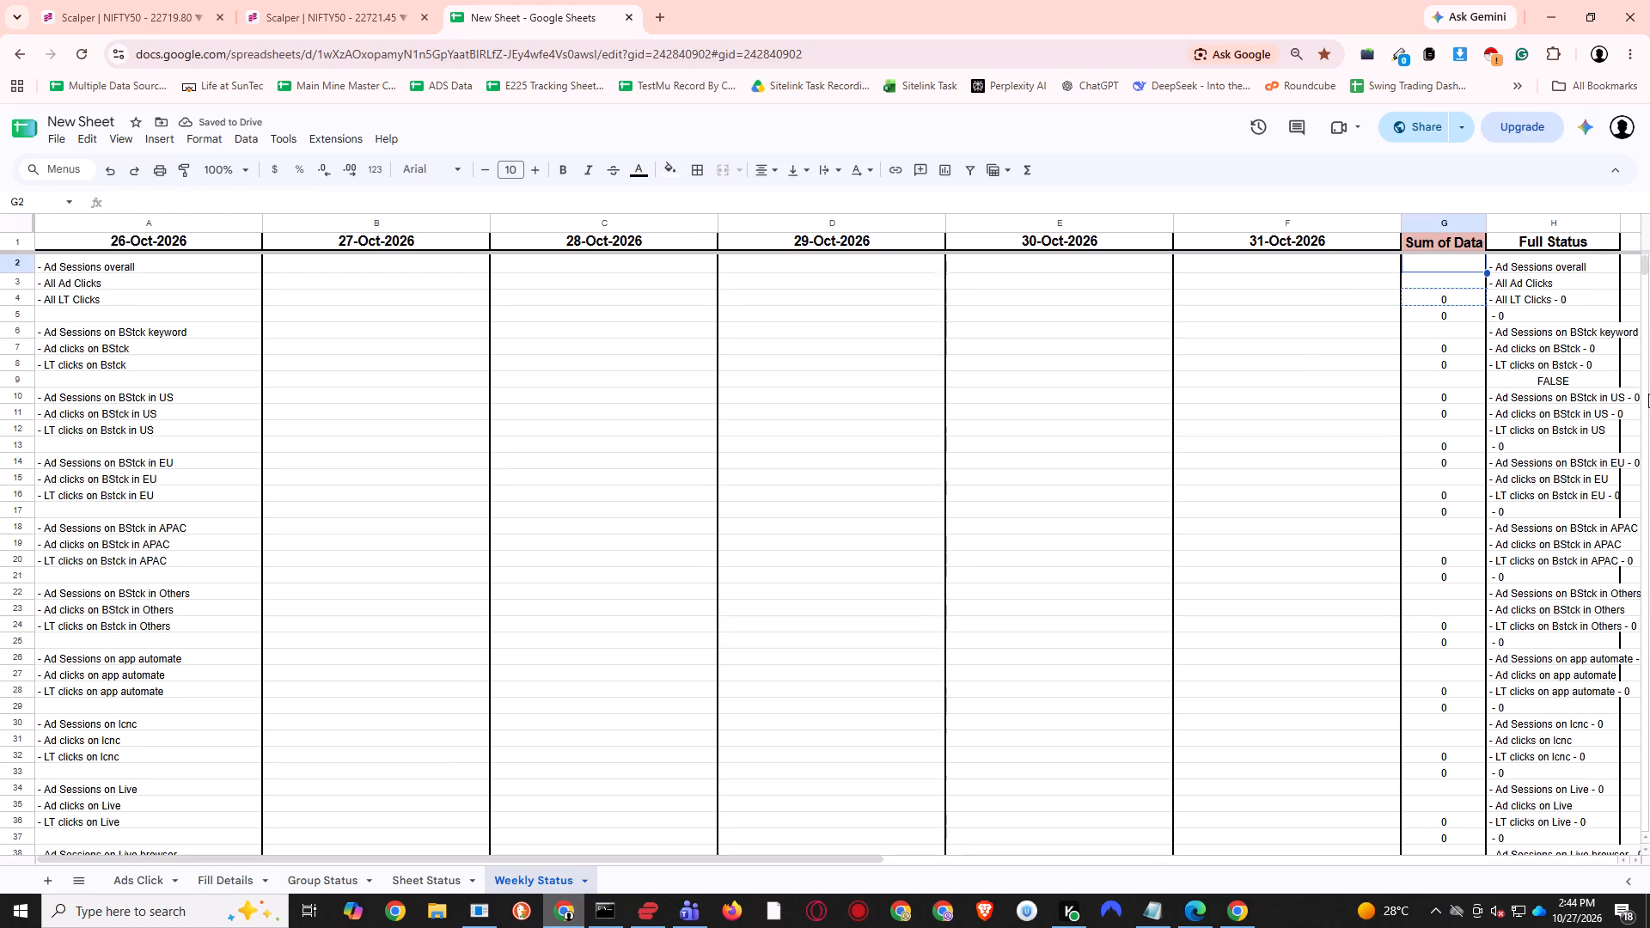
pyautogui.hotkey('ctrl', 'shift', 'Down')
pyautogui.hotkey('ctrl', 'shift', 'Down')
pyautogui.hotkey('ctrl', 'shift', 'Down')
pyautogui.hotkey('ctrl', 'shift', 'Down')
pyautogui.hotkey('ctrl', 'shift', 'Down')
pyautogui.hotkey('ctrl', 'shift', 'Down')
pyautogui.hotkey('ctrl', 'shift', 'Down')
pyautogui.hotkey('ctrl', 'shift', 'Down')
pyautogui.hotkey('ctrl', 'shift', 'Down')
pyautogui.hotkey('ctrl', 'shift', 'Down')
pyautogui.hotkey('ctrl', 'shift', 'Down')
pyautogui.hotkey('ctrl', 'shift', 'Down')
pyautogui.hotkey('ctrl', 'shift', 'Down')
pyautogui.hotkey('ctrl', 'shift', 'Down')
pyautogui.hotkey('ctrl', 'shift', 'Down')
pyautogui.hotkey('ctrl', 'shift', 'Down')
pyautogui.hotkey('ctrl', 'shift', 'Down')
pyautogui.hotkey('ctrl', 'shift', 'Down')
pyautogui.hotkey('ctrl', 'shift', 'Down')
pyautogui.hotkey('ctrl', 'shift', 'Down')
pyautogui.hotkey('ctrl', 'shift', 'Down')
pyautogui.hotkey('ctrl', 'shift', 'Down')
pyautogui.hotkey('ctrl', 'shift', 'Down')
pyautogui.hotkey('ctrl', 'shift', 'Down')
pyautogui.hotkey('ctrl', 'shift', 'Down')
pyautogui.hotkey('ctrl', 'shift', 'Down')
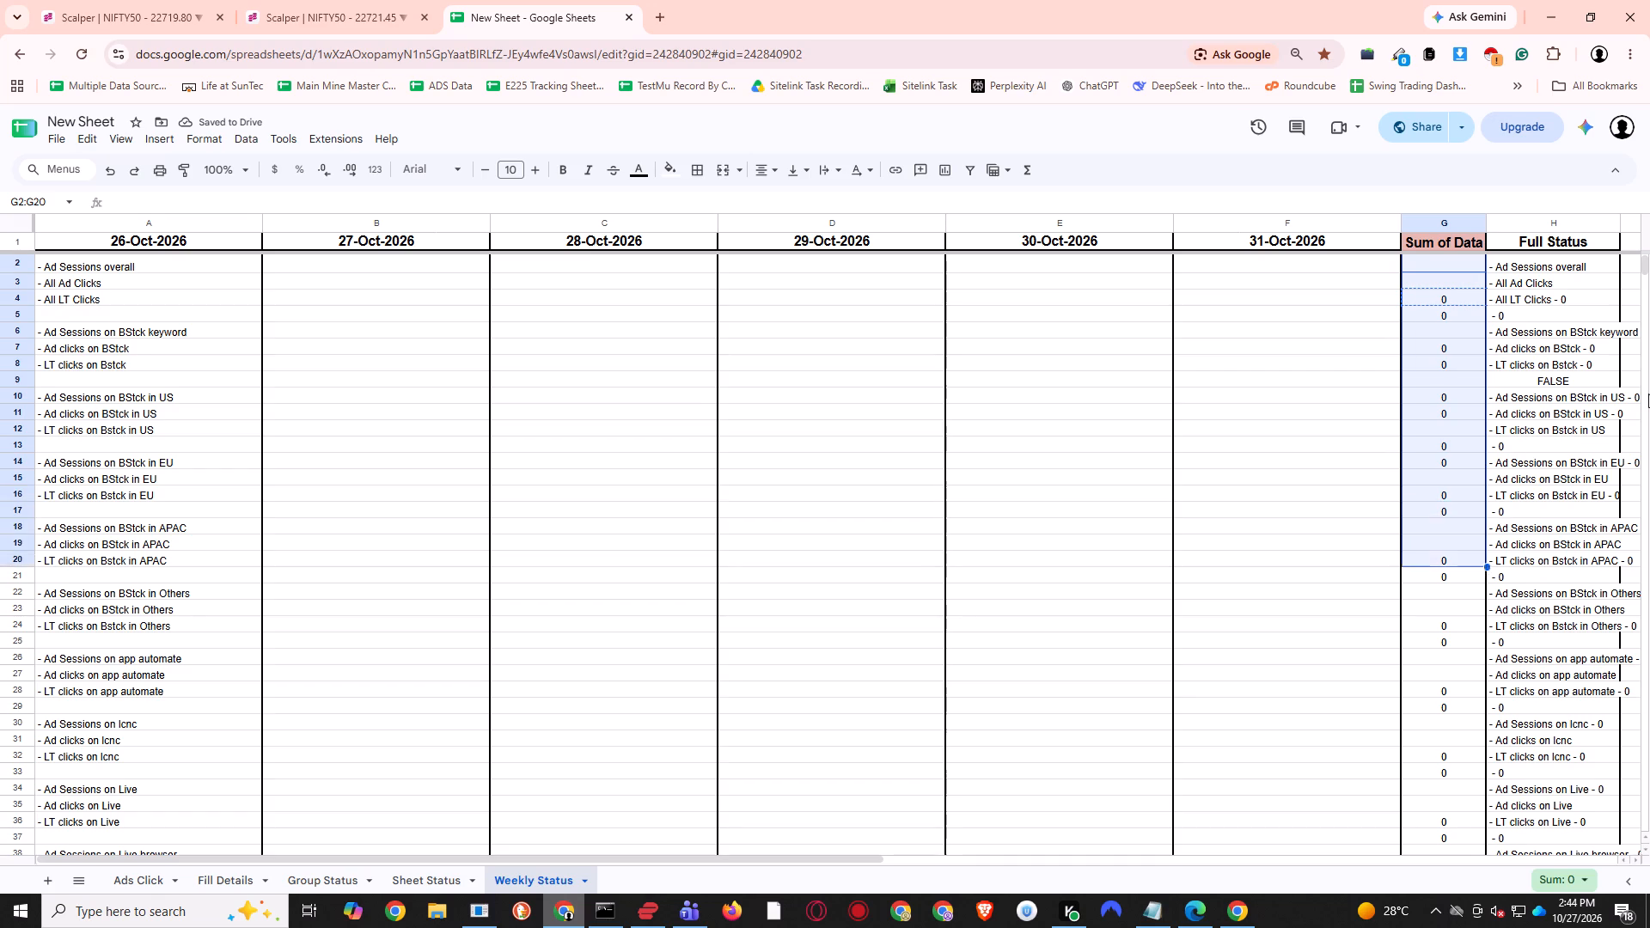
pyautogui.hotkey('ctrl', 'shift', 'Down')
pyautogui.hotkey('ctrl', 'shift', 'Down')
pyautogui.hotkey('ctrl', 'shift', 'Down')
pyautogui.hotkey('ctrl', 'shift', 'Down')
pyautogui.hotkey('ctrl', 'shift', 'Down')
pyautogui.hotkey('ctrl', 'shift', 'Down')
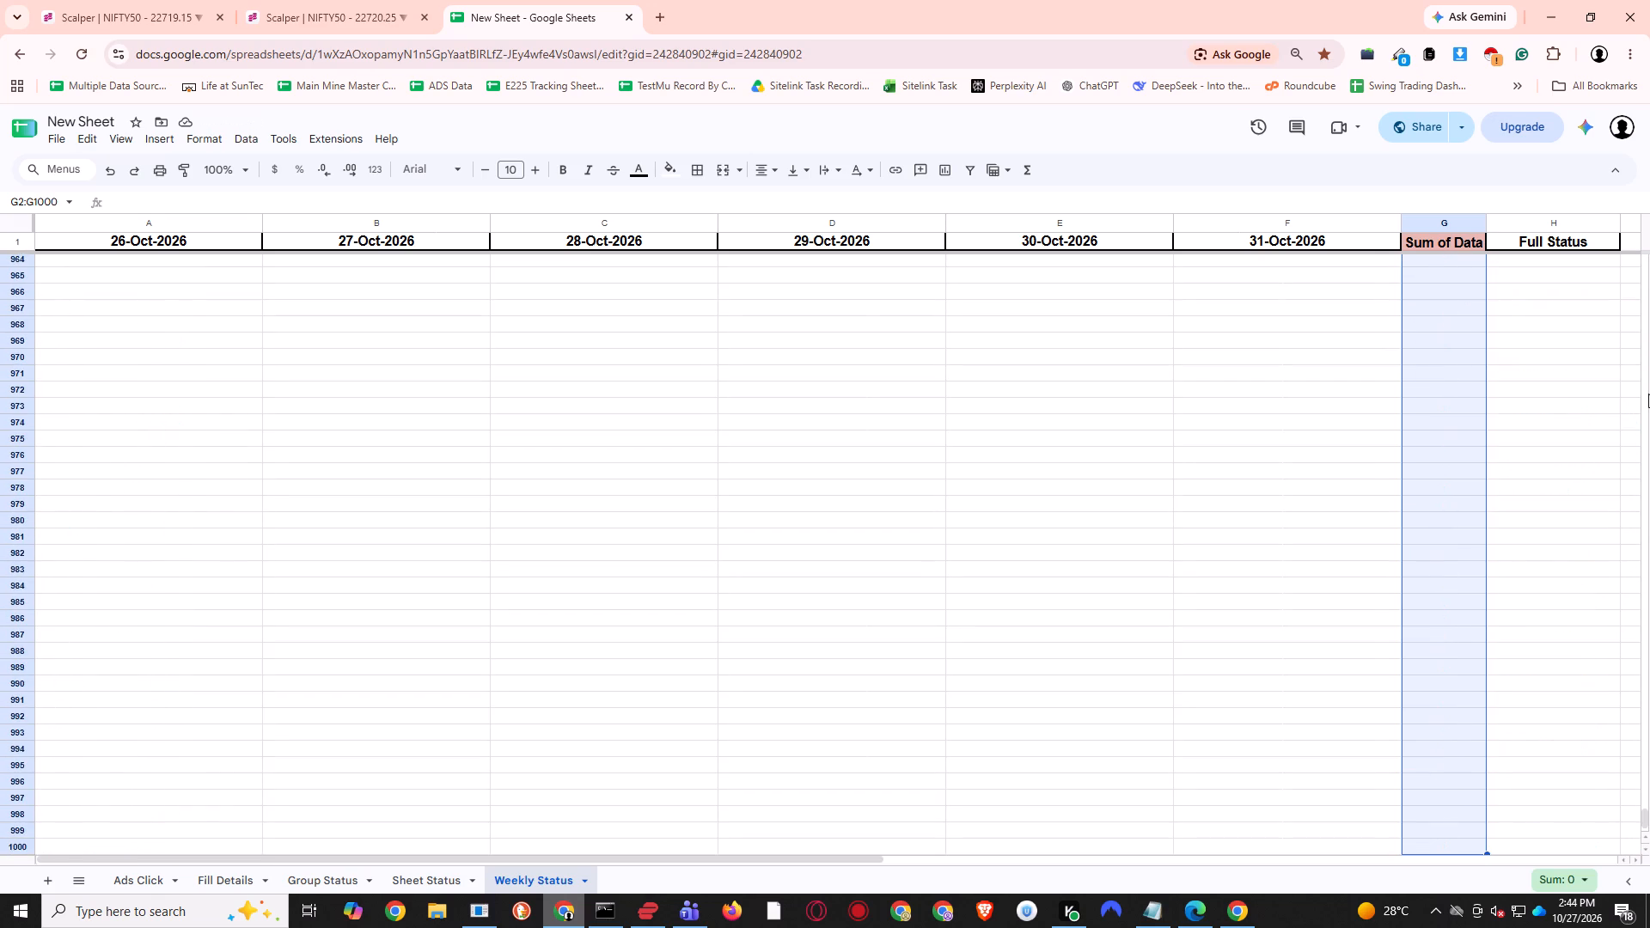
pyautogui.hotkey('ctrl', 'shift', 'Up')
pyautogui.hotkey('shift', 'Down')
pyautogui.hotkey('shift', 'Down')
pyautogui.hotkey('shift', 'Down')
pyautogui.hotkey('shift', 'Down')
pyautogui.hotkey('shift', 'Down')
pyautogui.hotkey('shift', 'Down')
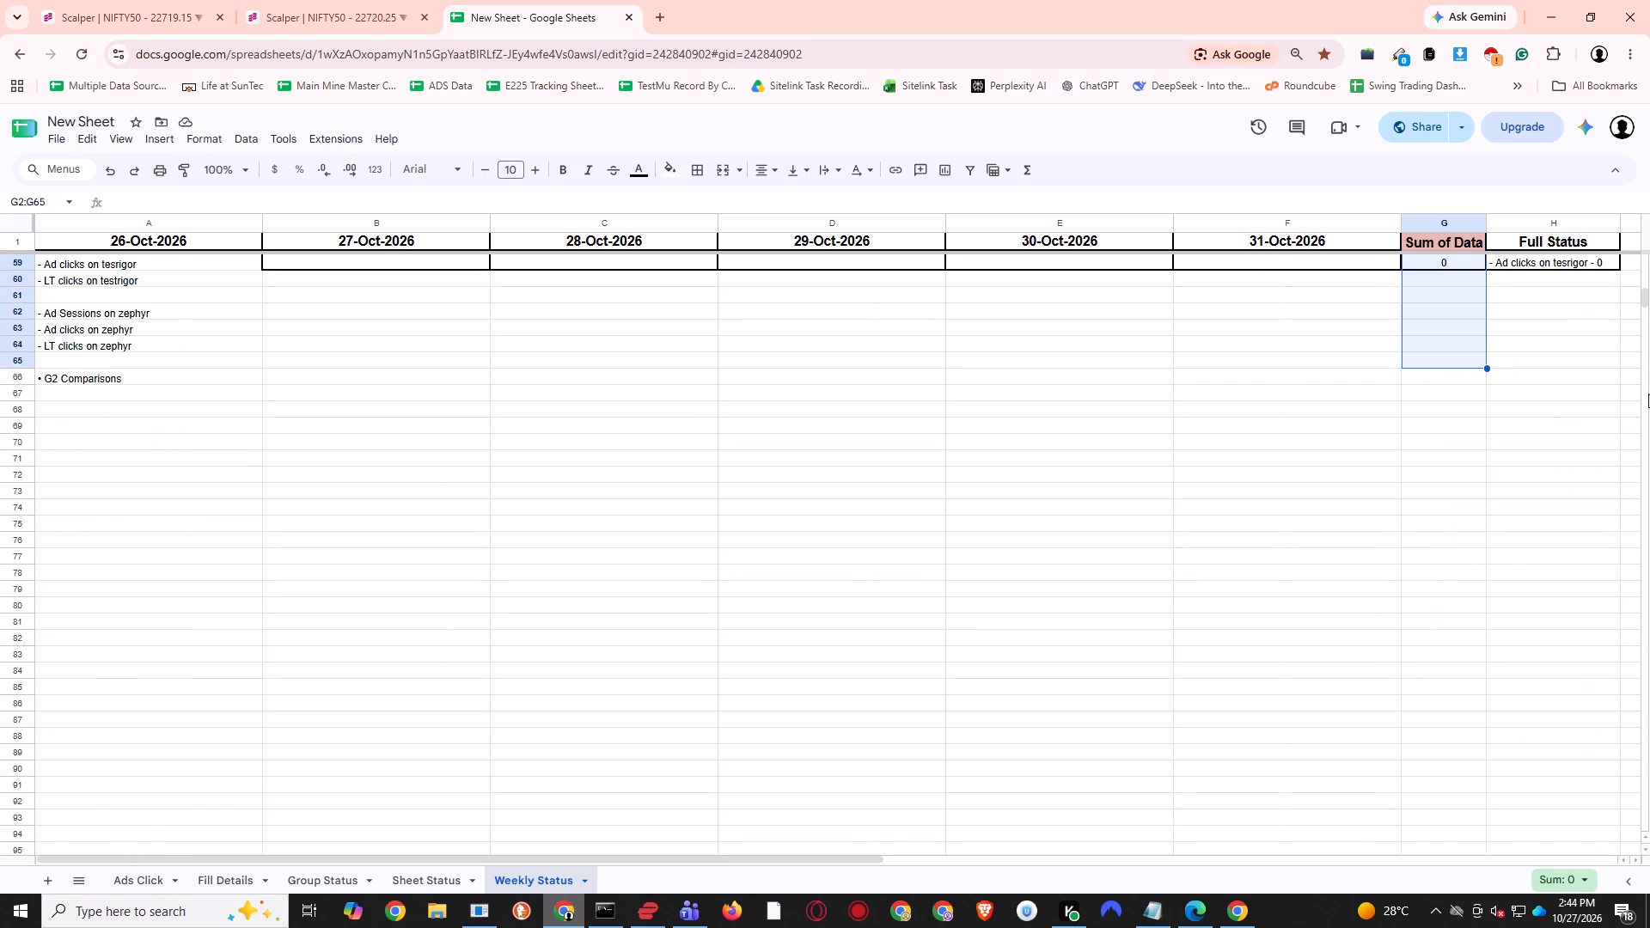
pyautogui.hotkey('shift', 'Down')
pyautogui.hotkey('ctrl', 'v')
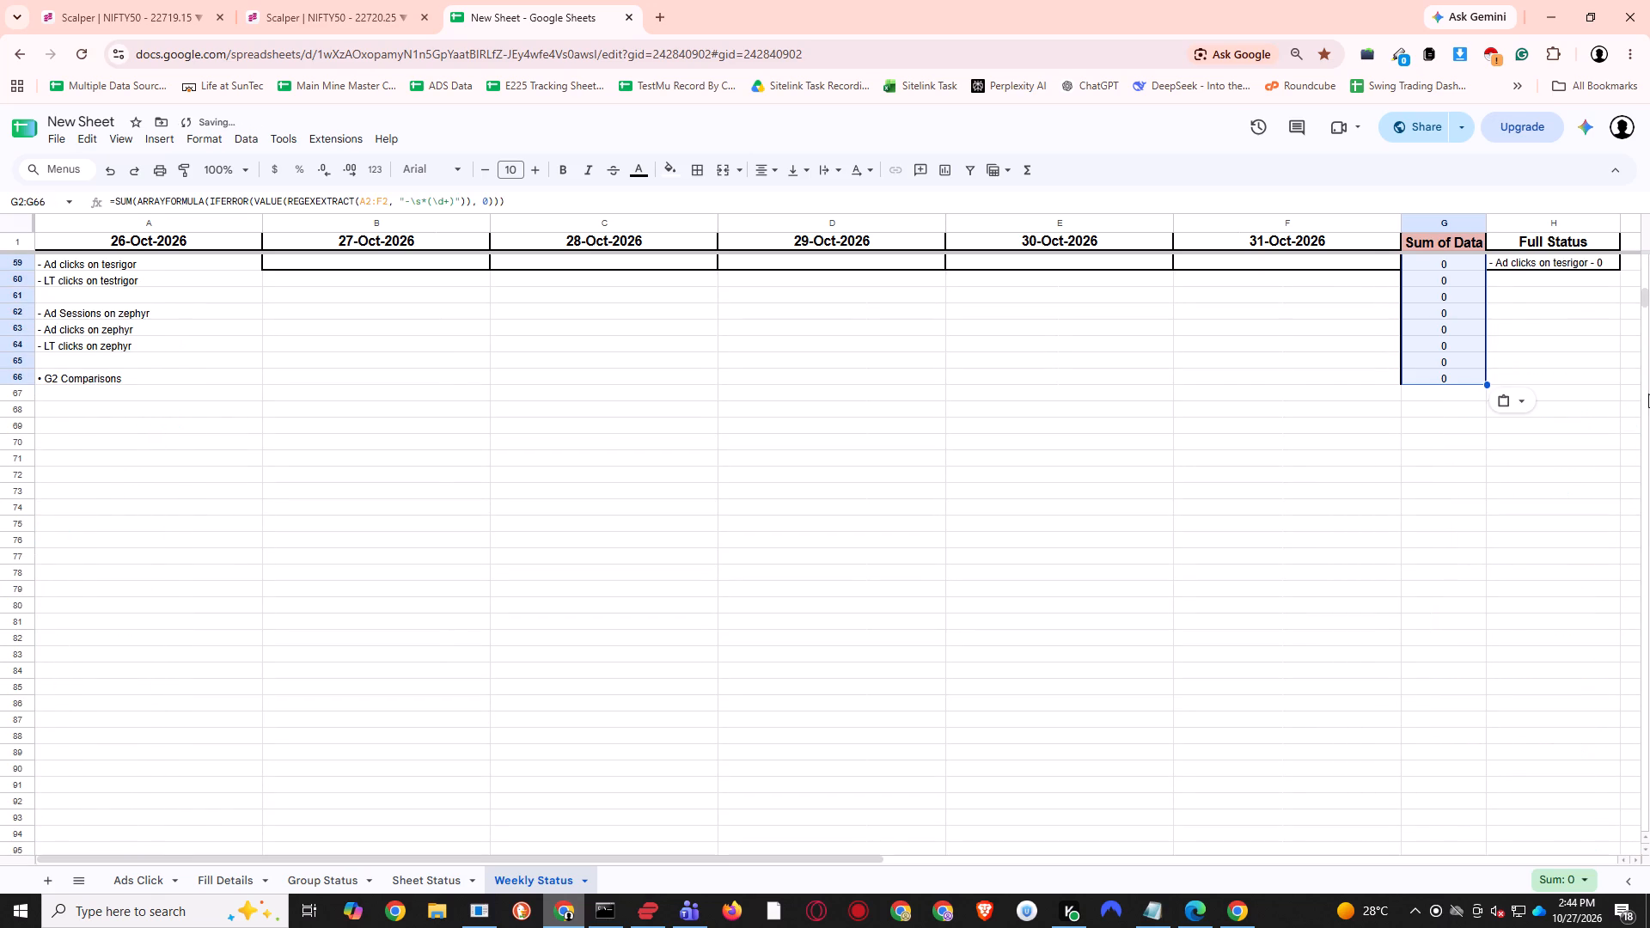
# Check the pasted formulas at the top of the Sum of Data column, starting with G2 and G3.
pyautogui.press('Up')
pyautogui.press('Up')
pyautogui.press('Up')
pyautogui.press('Up')
pyautogui.press('Up')
pyautogui.press('Up')
pyautogui.press('Up')
pyautogui.press('Up')
pyautogui.press('Up')
pyautogui.press('Up')
pyautogui.press('Up')
pyautogui.press('Up')
pyautogui.press('Up')
pyautogui.hotkey('ctrl', 'Up')
pyautogui.press('Down')
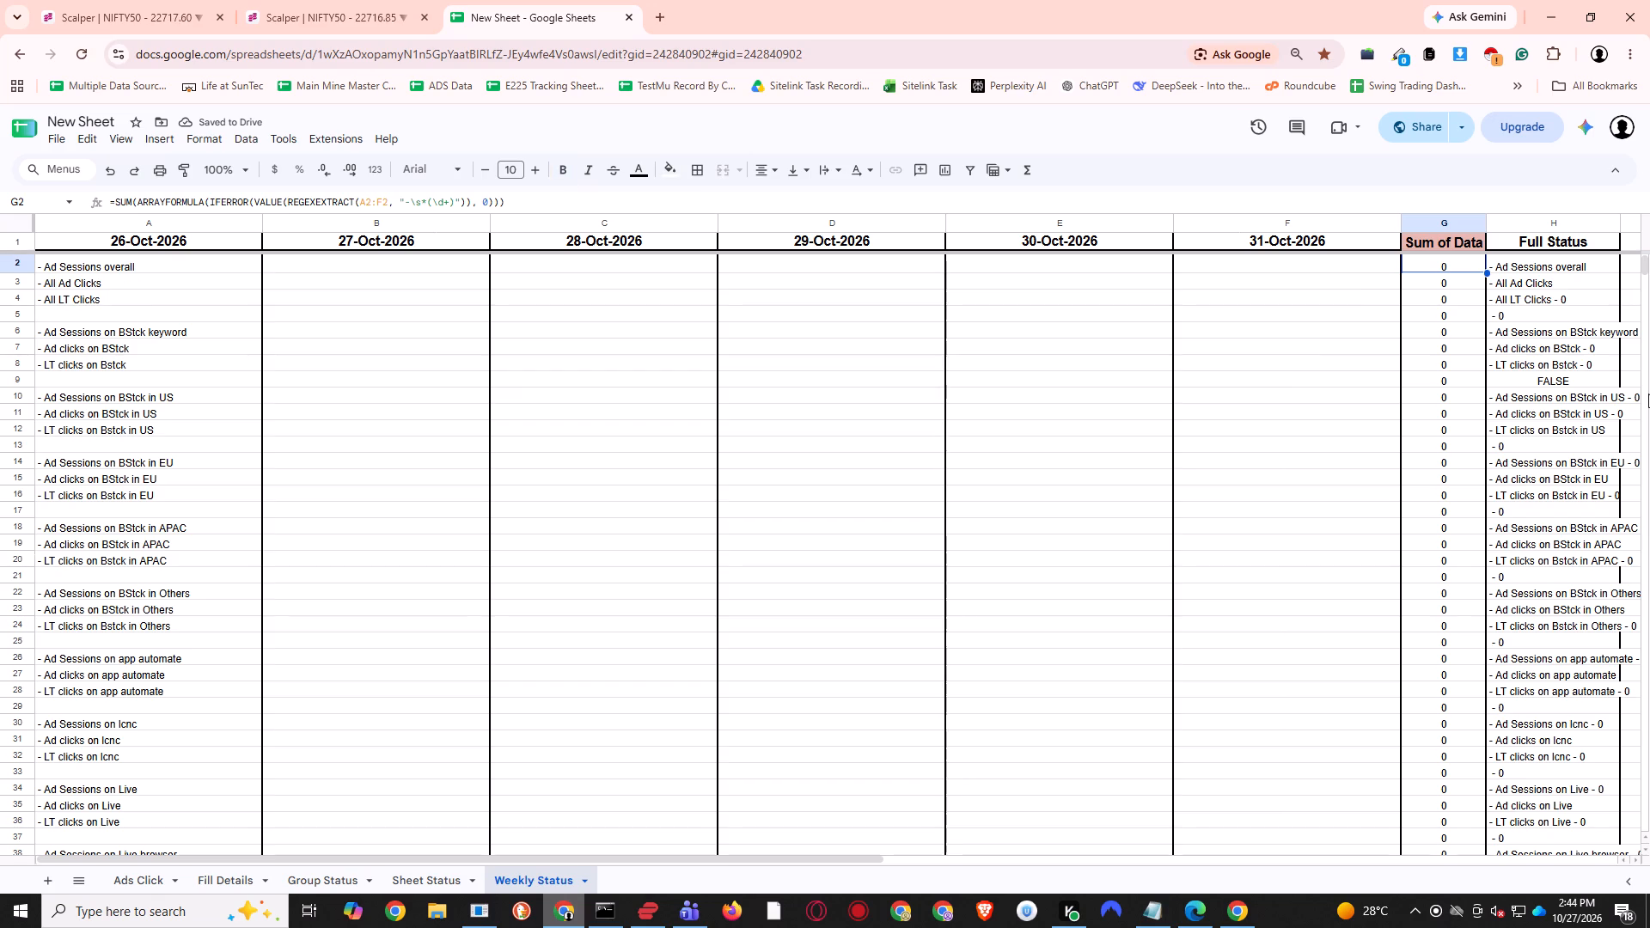
pyautogui.press('Down')
pyautogui.press('Up')
pyautogui.press('Down')
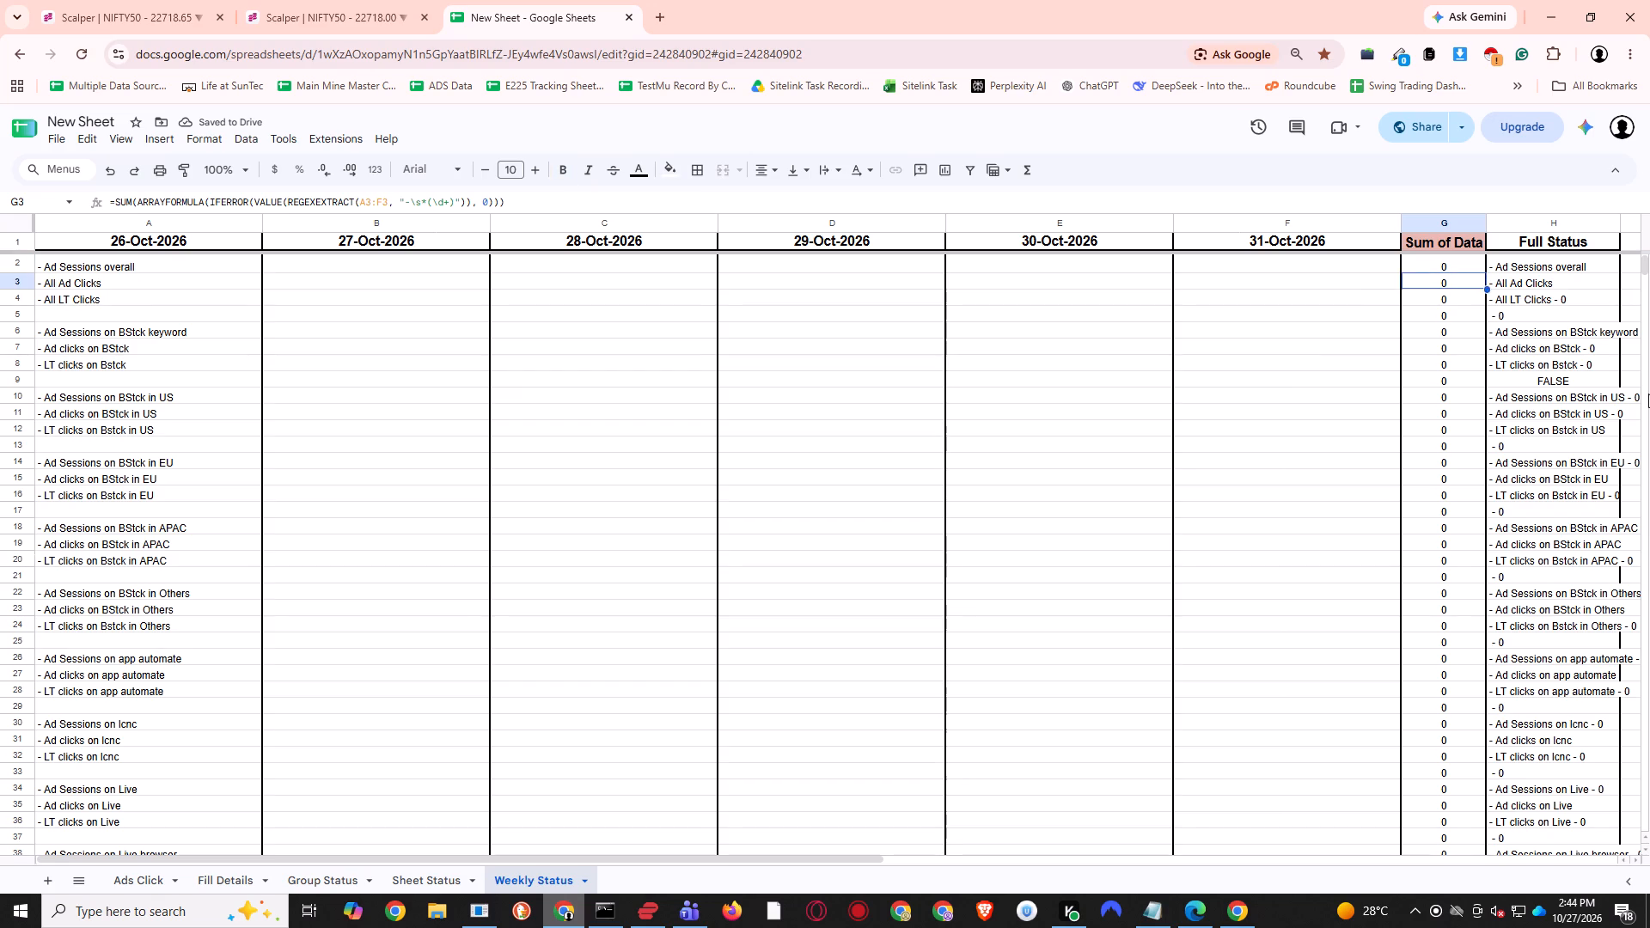
pyautogui.press('Down')
pyautogui.press('Up')
pyautogui.press('Up')
pyautogui.press('Up')
pyautogui.press('Left')
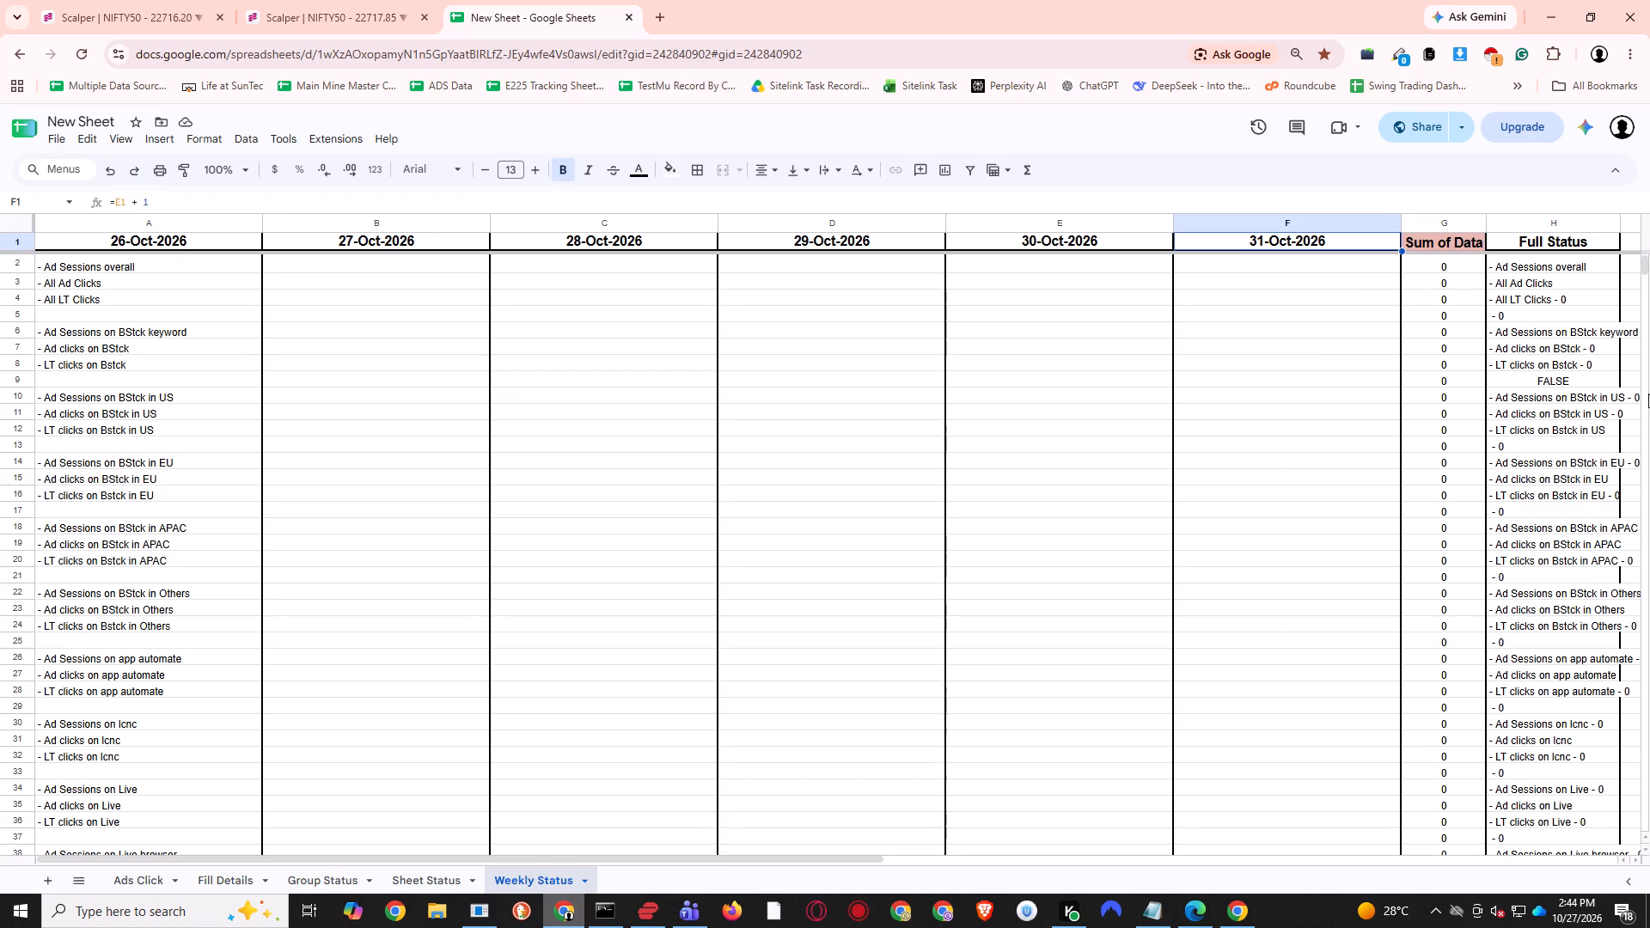
# Copy G4:G68 from Group Status and paste it as values into the 26-Oct-2026 column of Weekly Status, starting at A2.
pyautogui.click(306, 881)
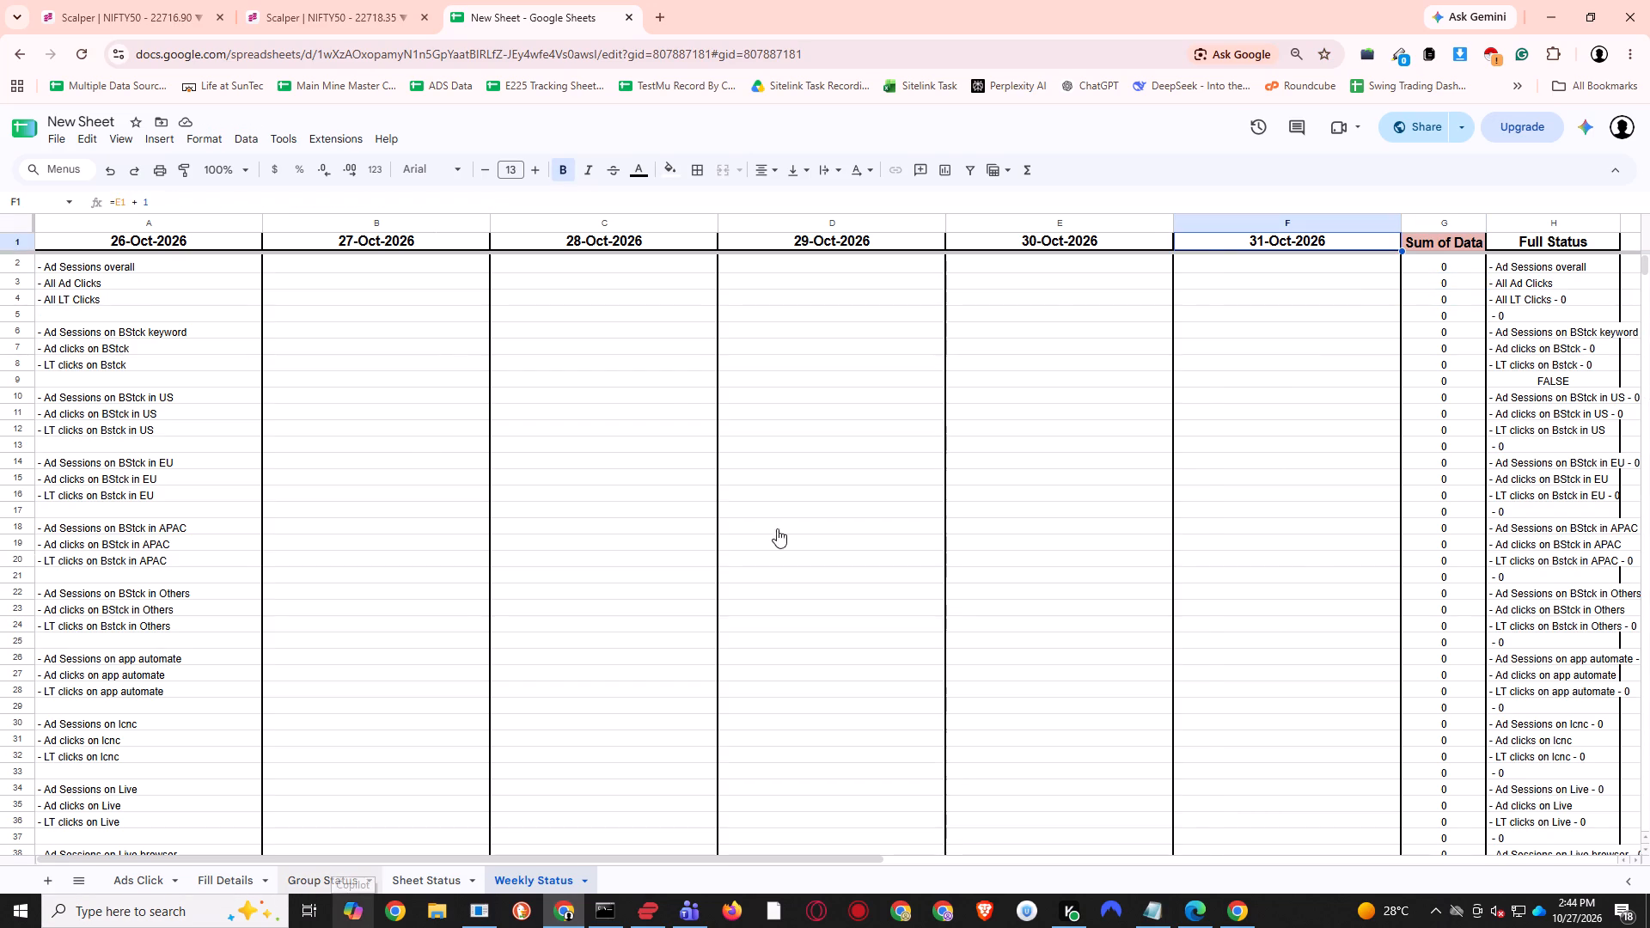
pyautogui.scroll(11, 805, 508)
pyautogui.moveTo(740, 296); pyautogui.dragTo(726, 681)
pyautogui.hotkey('ctrl', 'c')
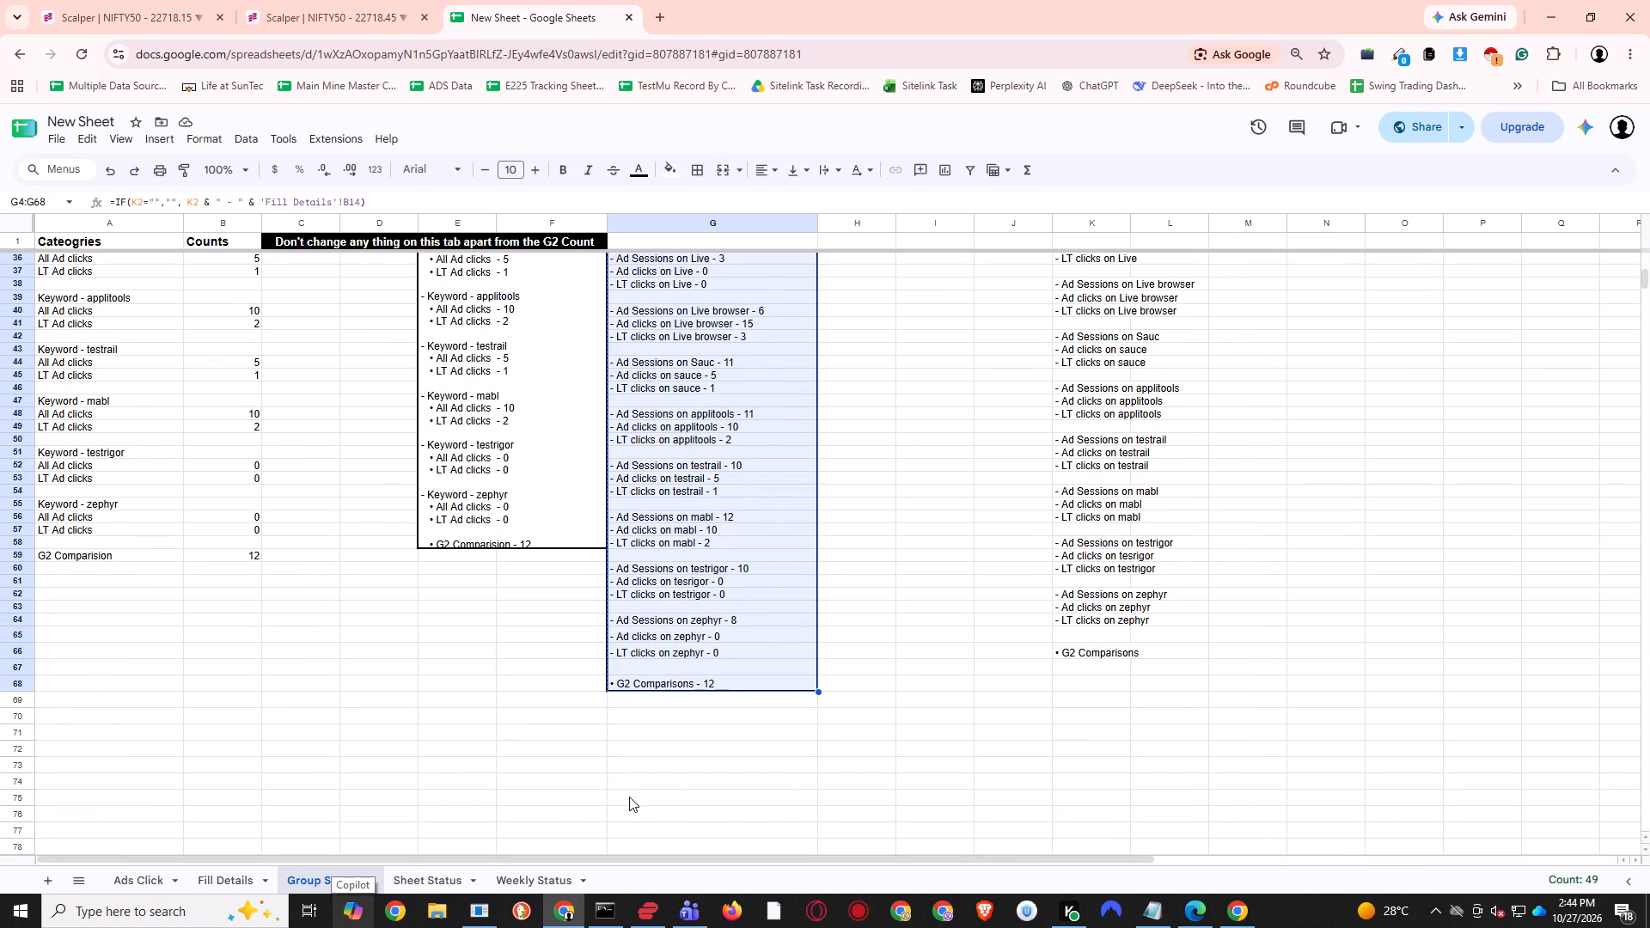
pyautogui.click(515, 889)
pyautogui.scroll(7, 676, 569)
pyautogui.click(179, 266)
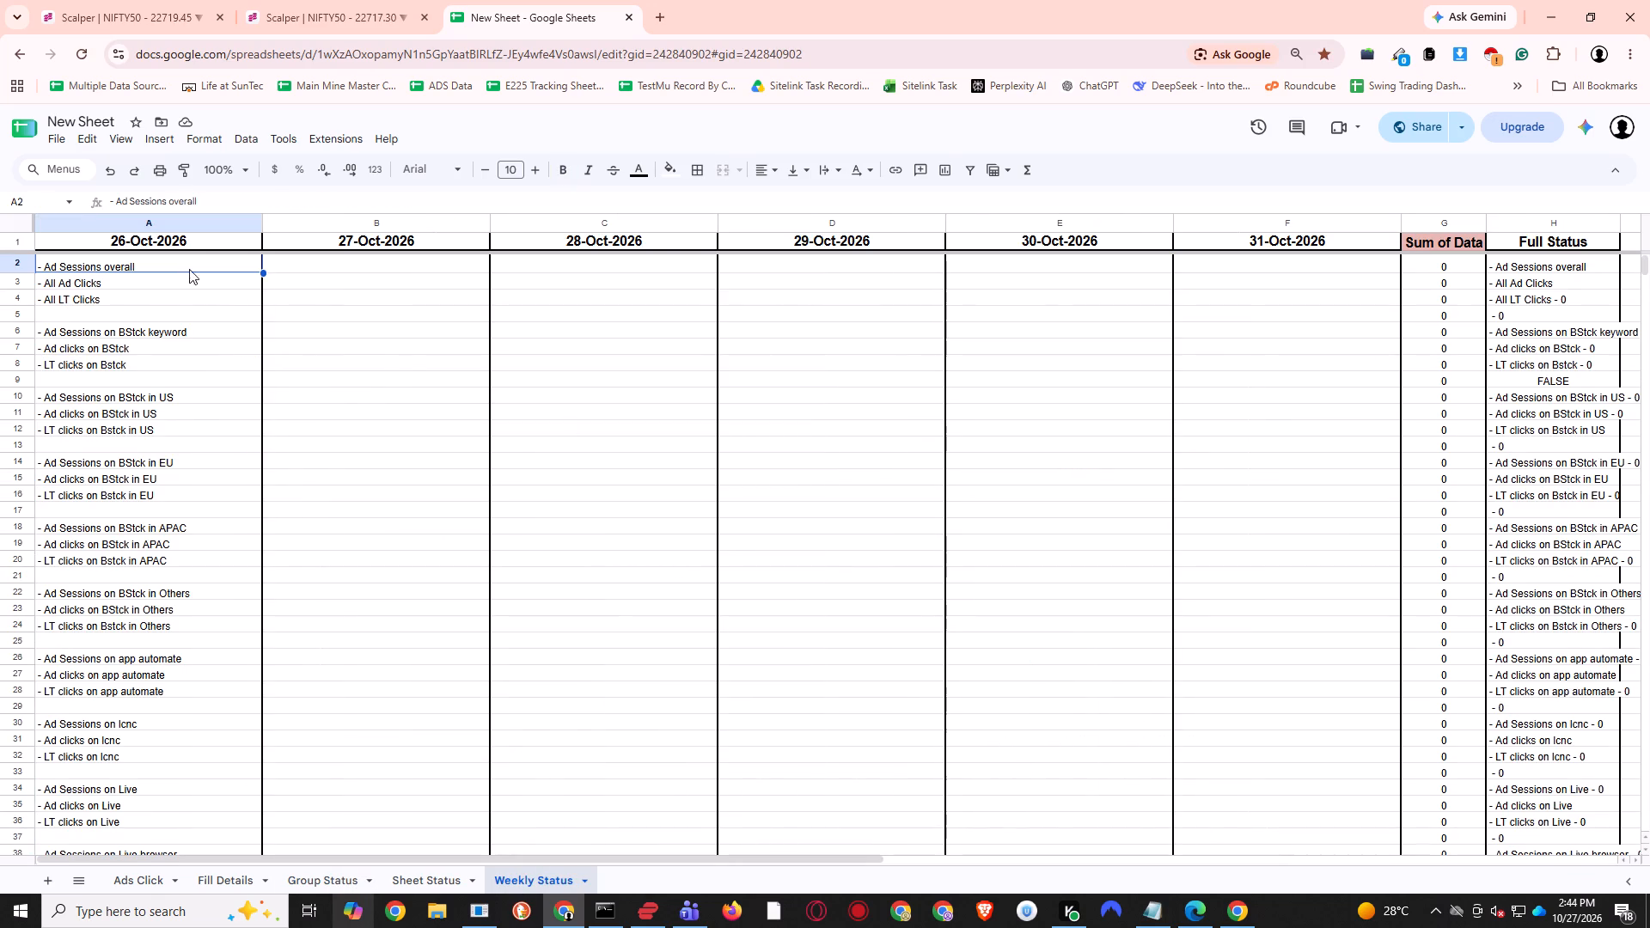
pyautogui.hotkey('ctrl', 'shift', 'v')
# Compare the 26-Oct-2026 entries with the Sum of Data and Full Status columns down to the G2 Comparisons row.
pyautogui.click(594, 449)
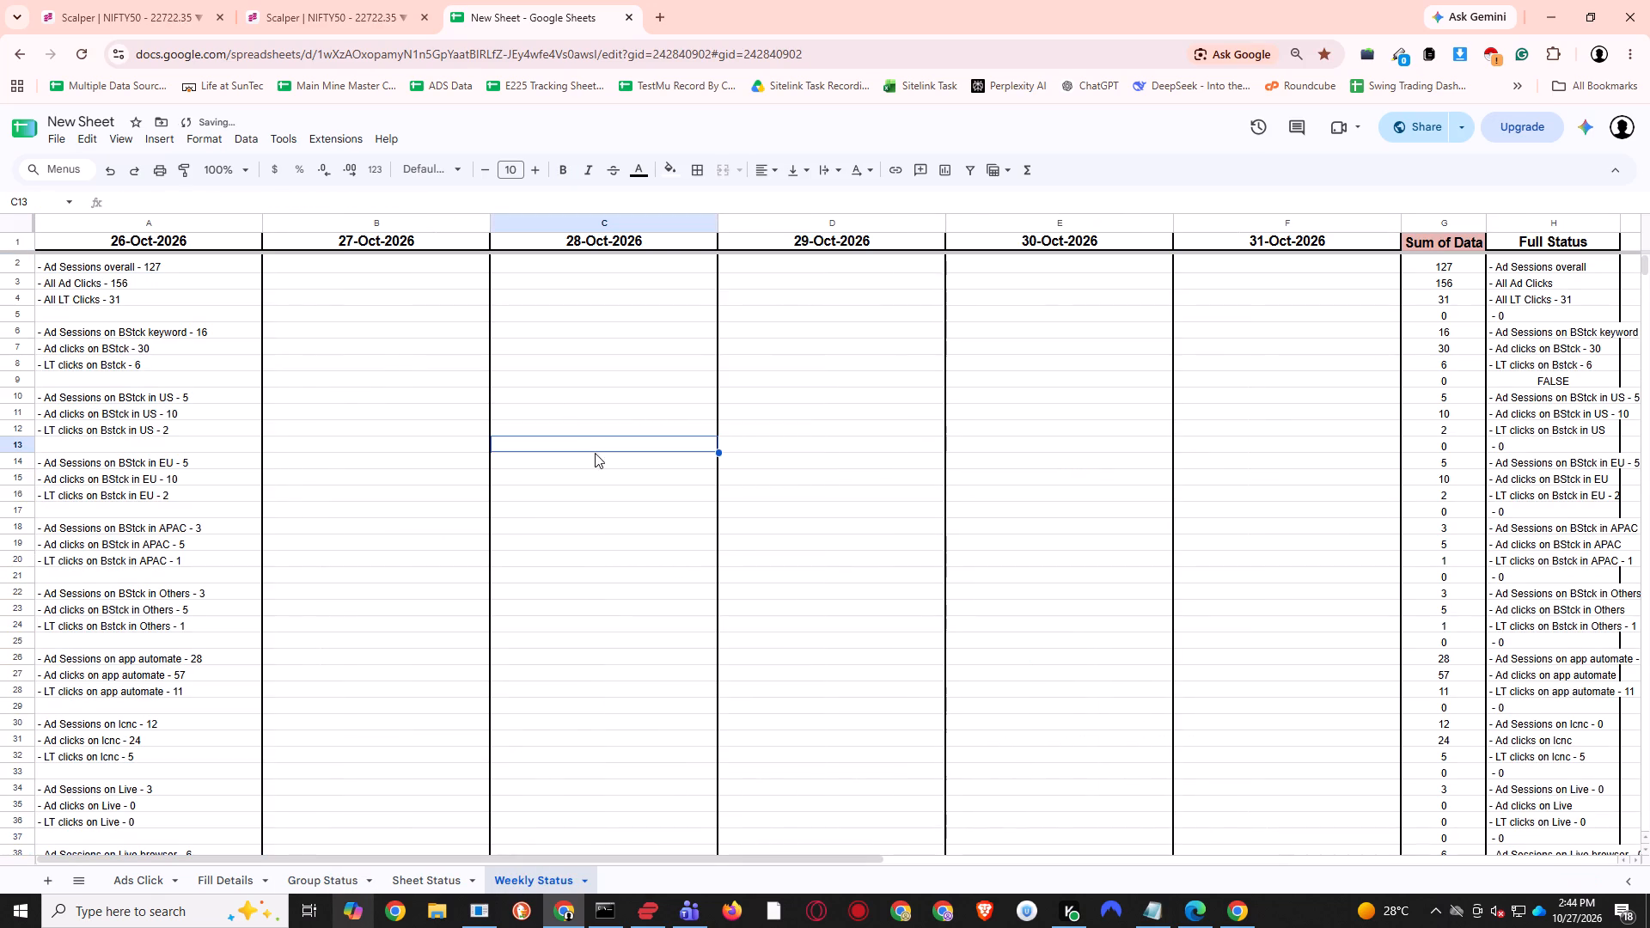
pyautogui.scroll(-9, 602, 455)
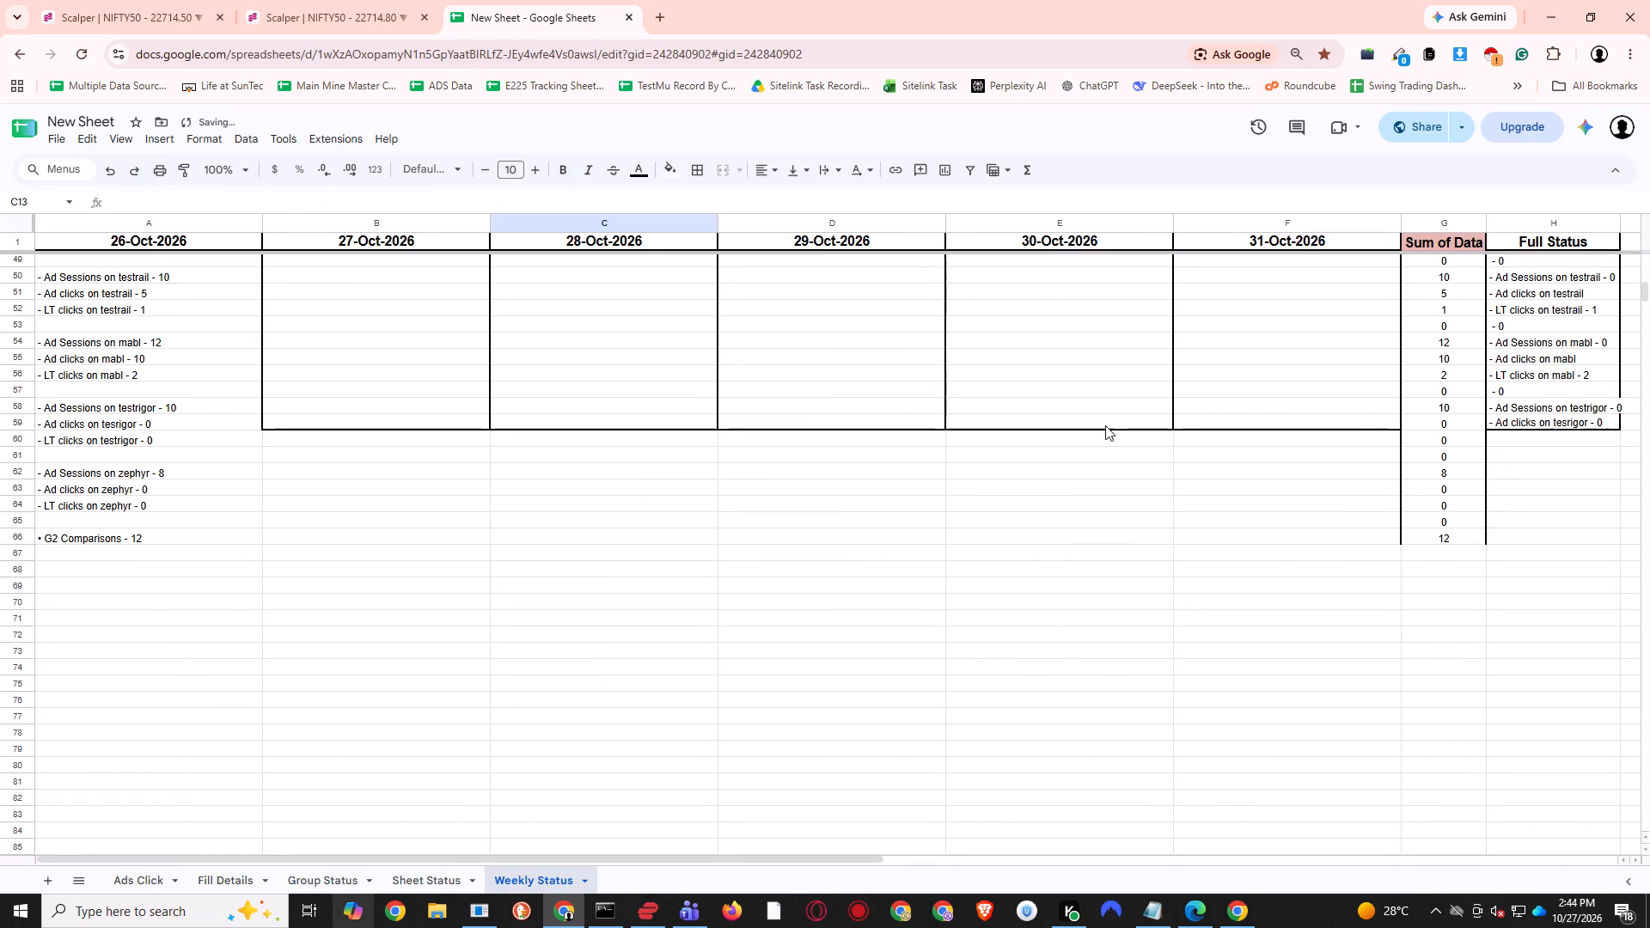
pyautogui.click(1341, 420)
pyautogui.scroll(15, 1341, 446)
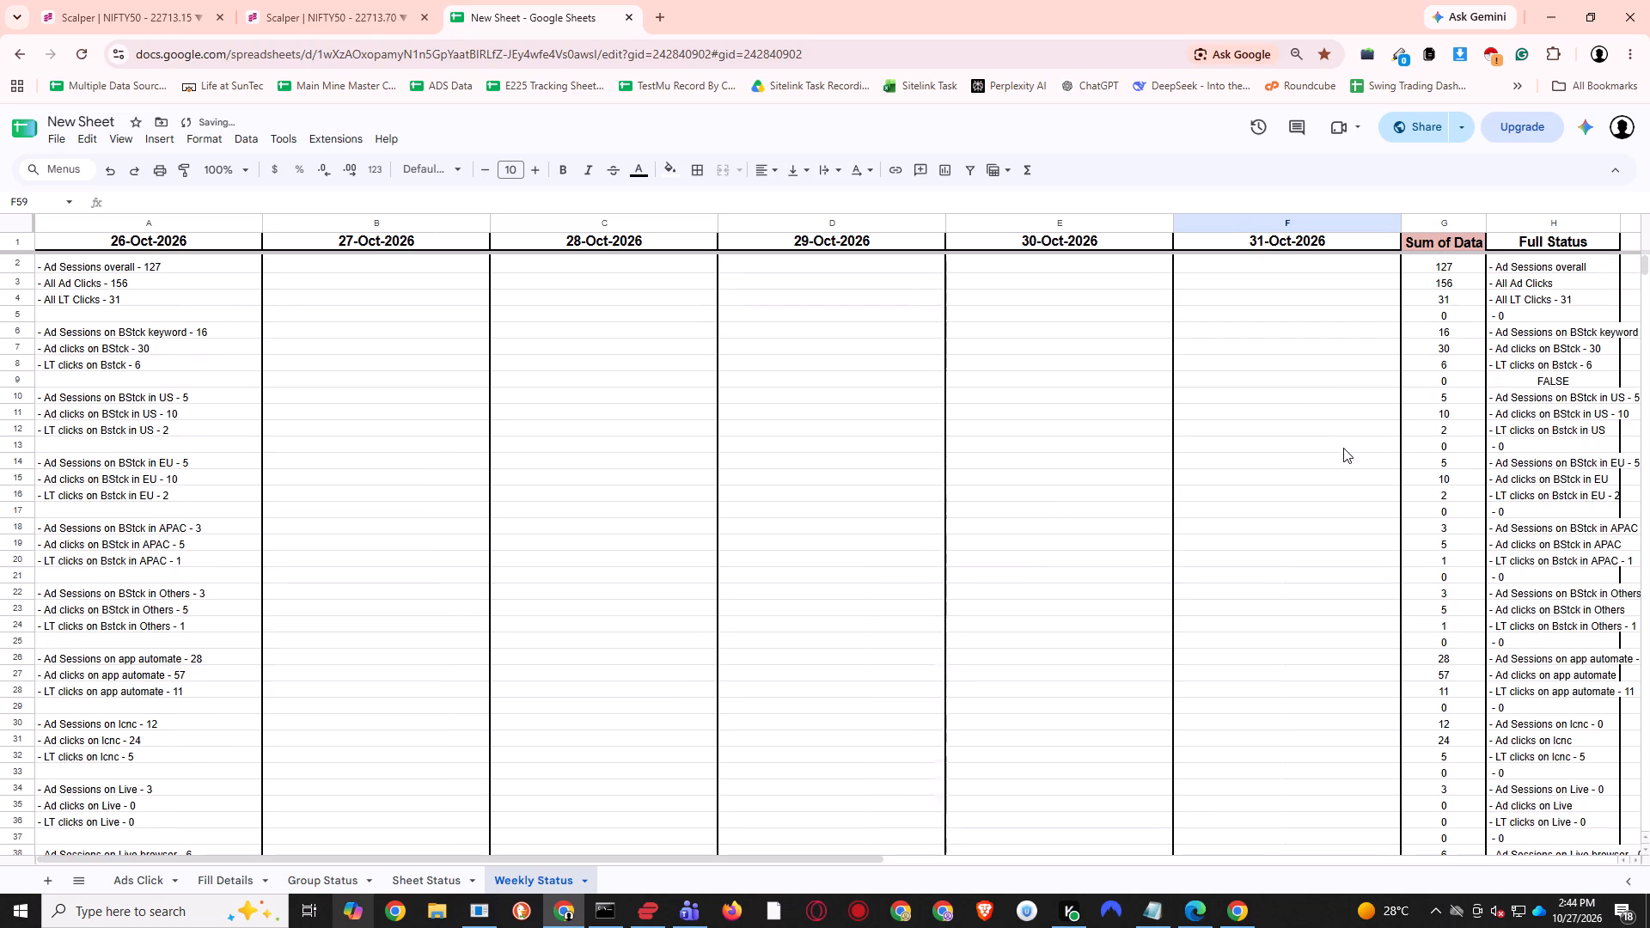
pyautogui.scroll(8, 1343, 448)
pyautogui.click(1356, 331)
pyautogui.press('Tab')
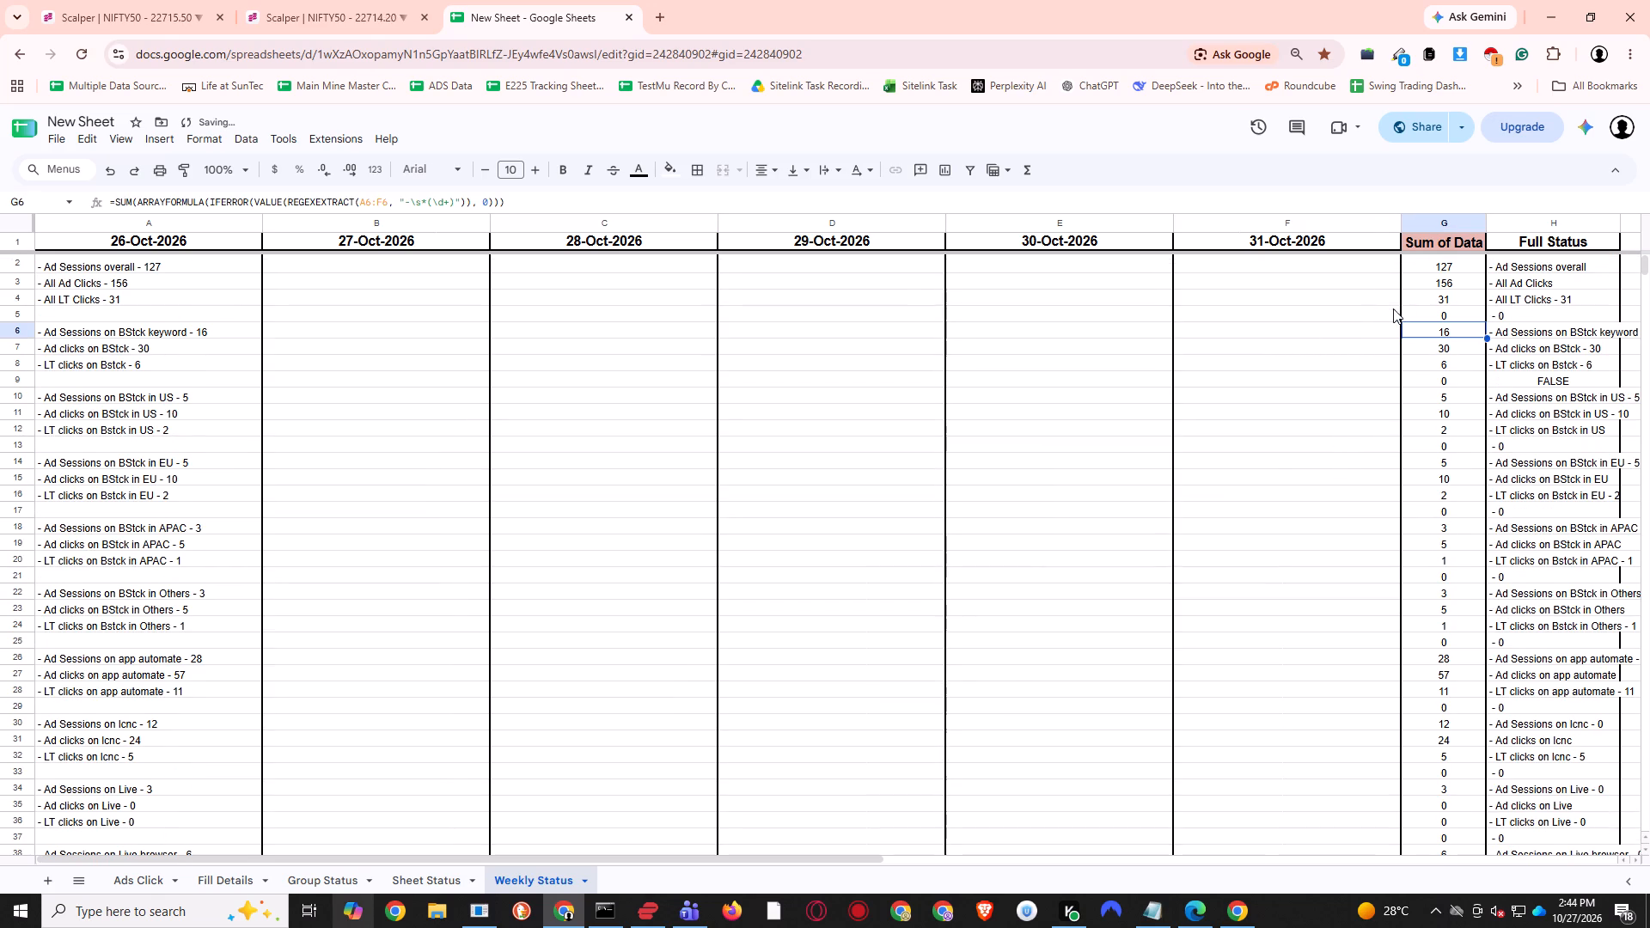
# Clear the Sum of Data formulas in the blank separator rows at G5, G9 and G13.
pyautogui.click(1393, 308)
pyautogui.press('Right')
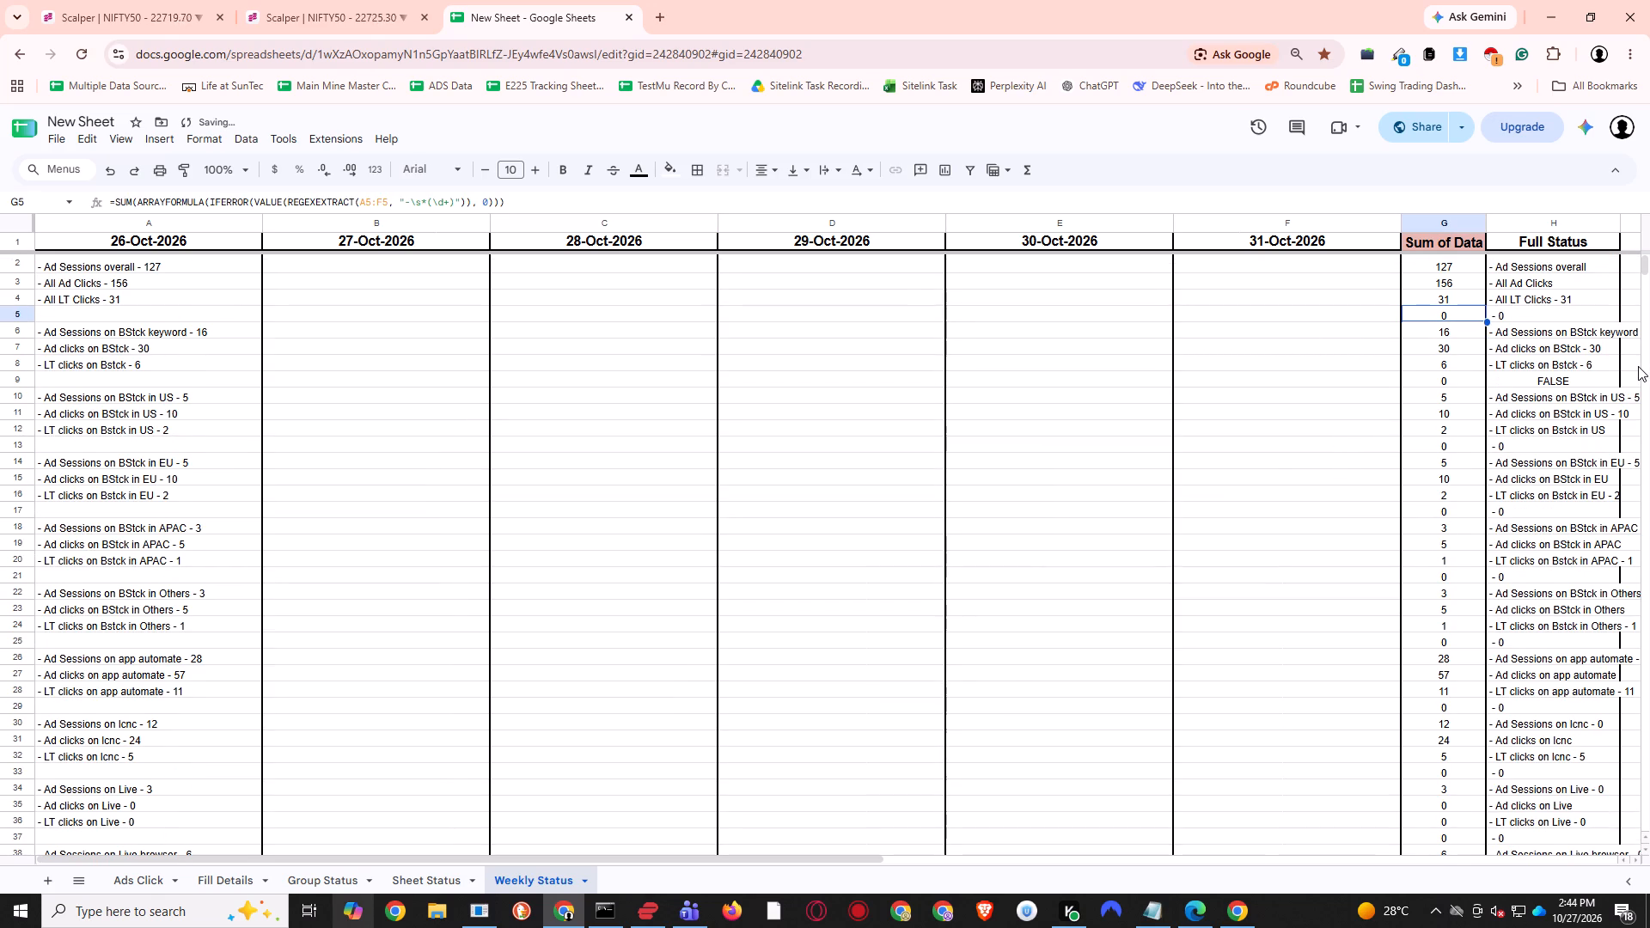
pyautogui.press('Delete')
pyautogui.press('Down')
pyautogui.press('Down')
pyautogui.press('Down')
pyautogui.press('Down')
pyautogui.press('Delete')
pyautogui.press('Down')
pyautogui.press('Down')
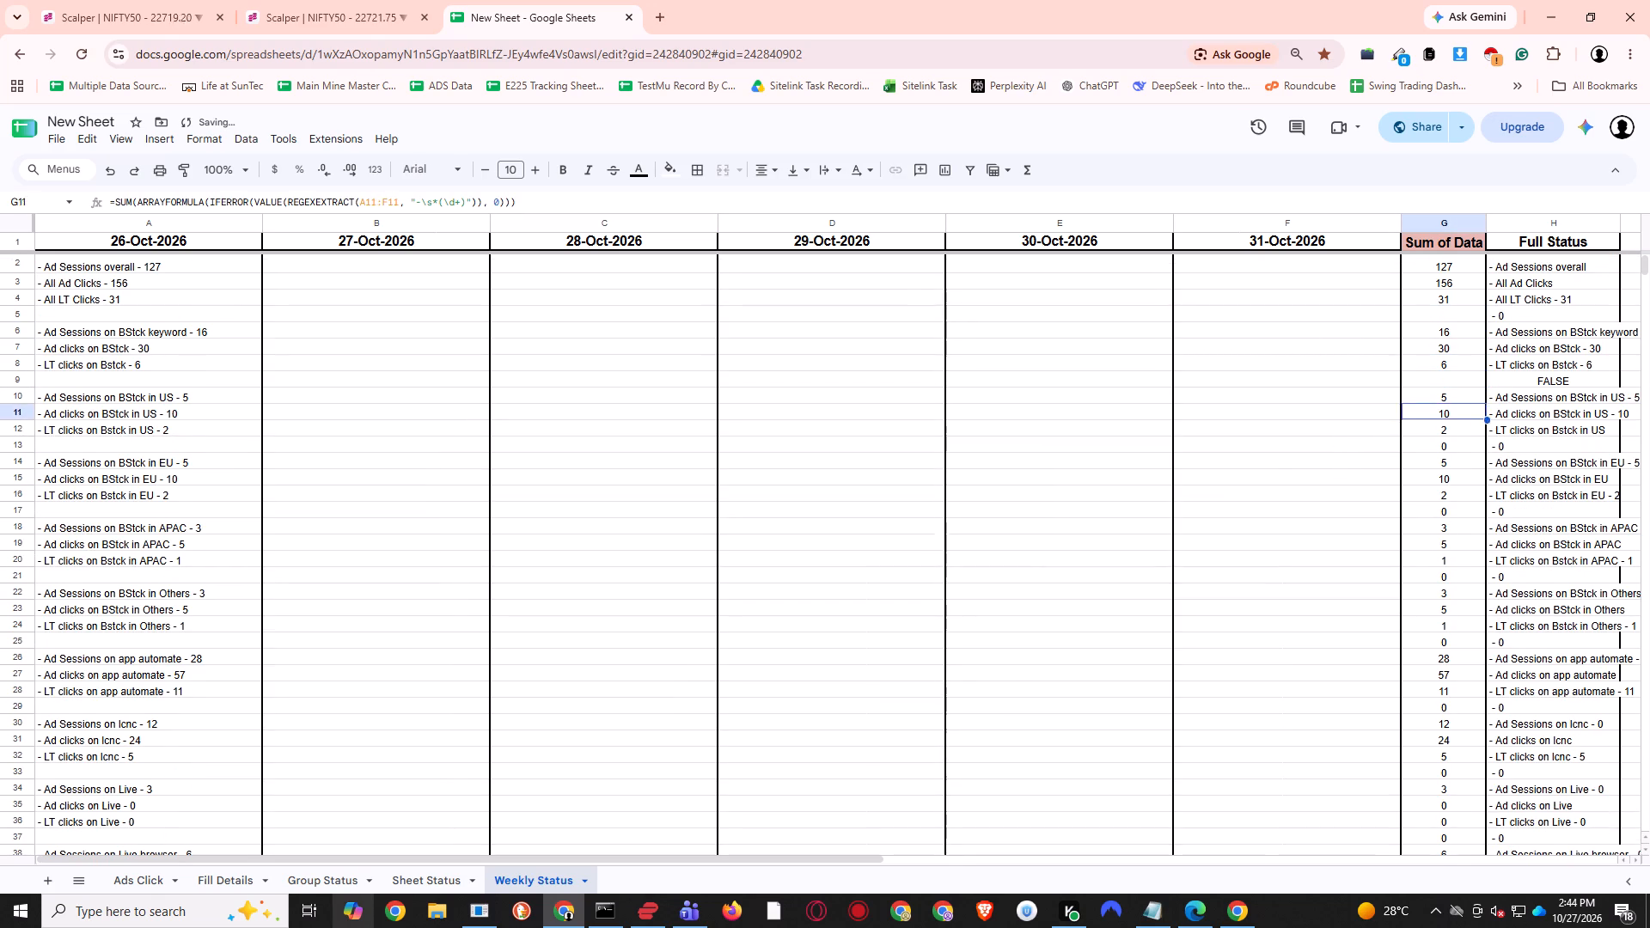
pyautogui.press('Down')
pyautogui.press('Down')
pyautogui.press('Down')
pyautogui.press('Up')
pyautogui.press('Delete')
# Clear the Sum of Data formulas in the blank separator rows at G17, G21 and G25.
pyautogui.press('Down')
pyautogui.press('Down')
pyautogui.press('Down')
pyautogui.press('Down')
pyautogui.press('Delete')
pyautogui.press('Down')
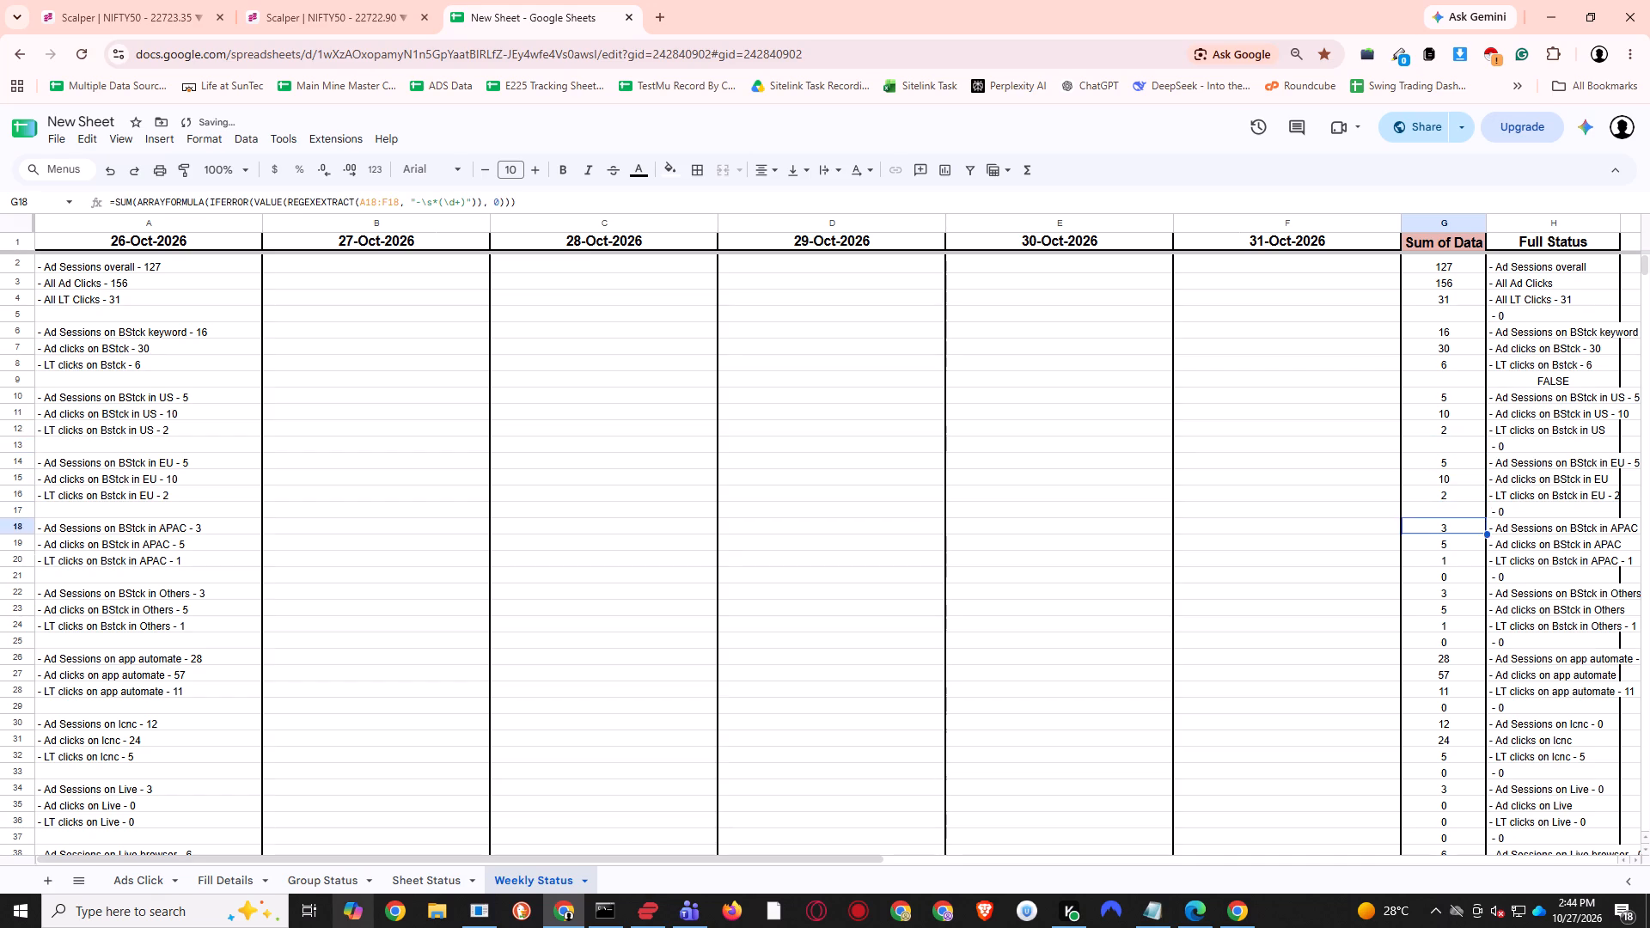
pyautogui.press('Down')
pyautogui.press('Down')
pyautogui.press('Down')
pyautogui.press('Delete')
pyautogui.press('Down')
pyautogui.press('Down')
pyautogui.press('Down')
pyautogui.press('Down')
pyautogui.press('Delete')
# Clear the Sum of Data formulas in the blank separator rows at G29, G33 and G37.
pyautogui.press('Down')
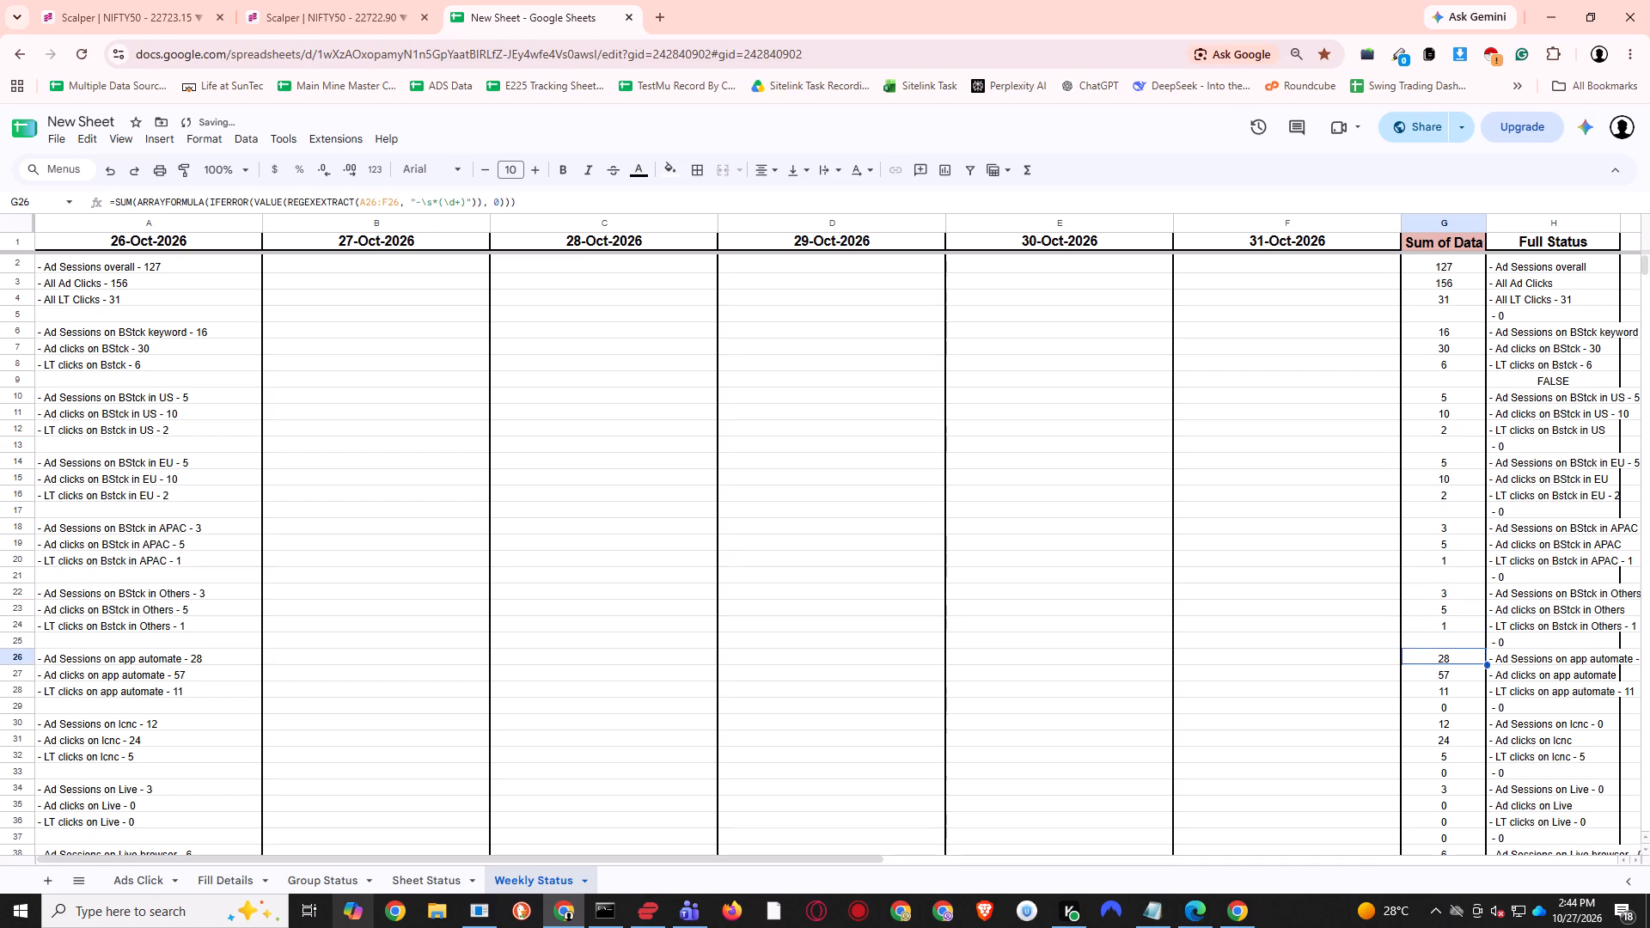
pyautogui.press('Down')
pyautogui.press('Down')
pyautogui.press('Down')
pyautogui.press('Delete')
pyautogui.press('Down')
pyautogui.press('Down')
pyautogui.press('Down')
pyautogui.press('Down')
pyautogui.press('Delete')
pyautogui.press('Down')
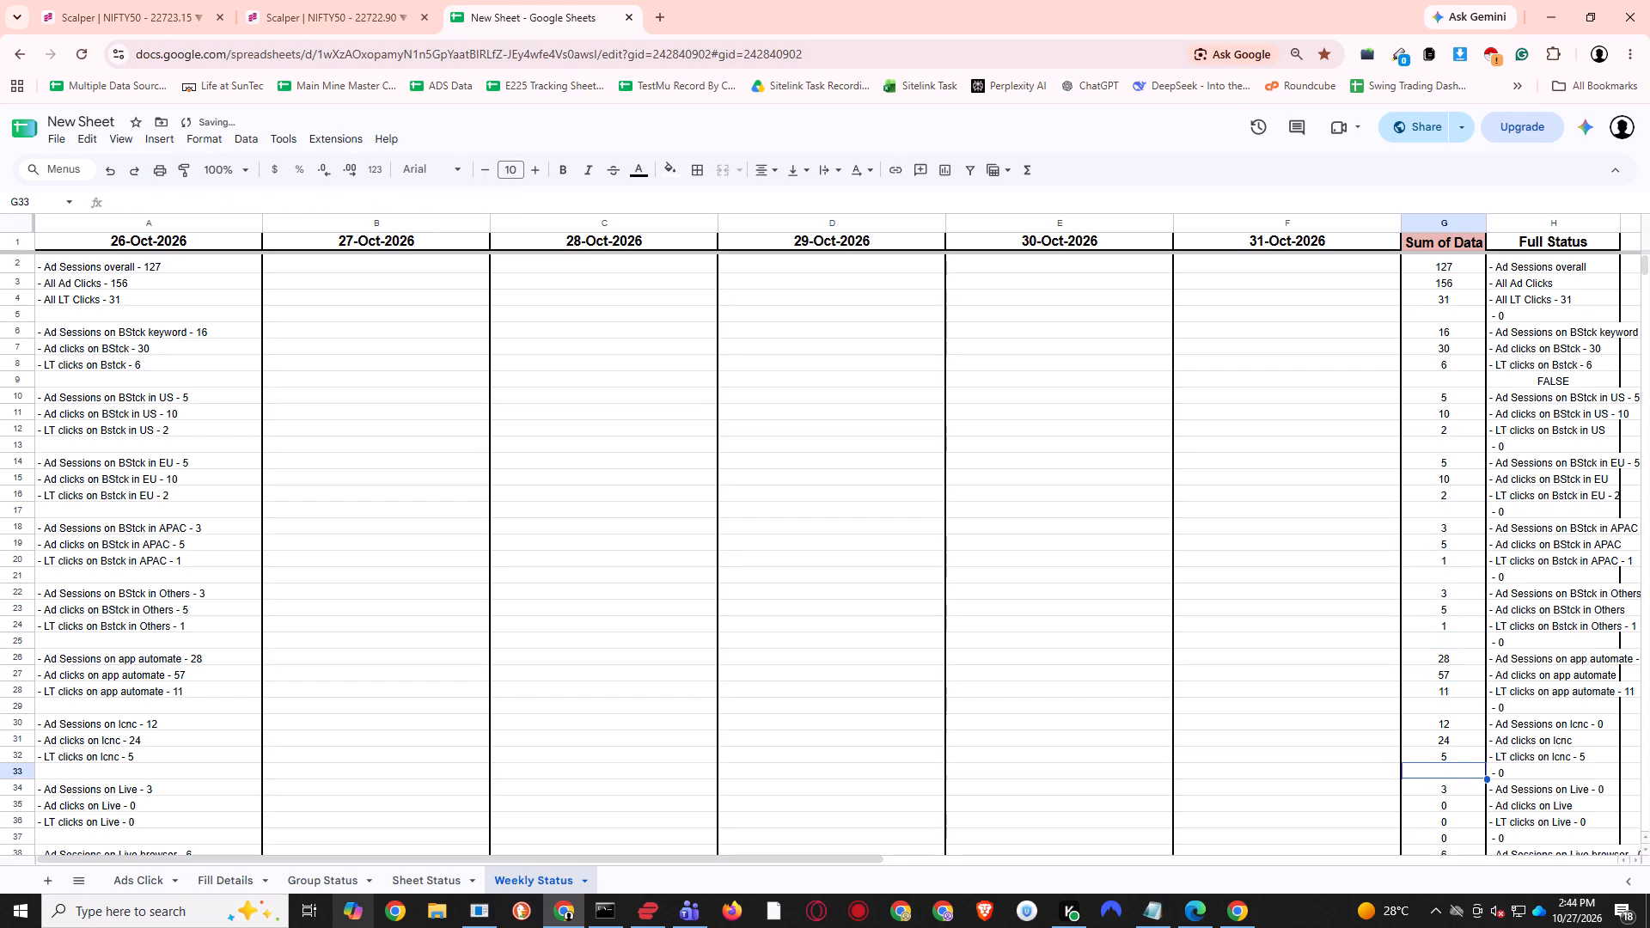
pyautogui.press('Down')
pyautogui.press('Down')
pyautogui.press('Down')
pyautogui.press('Delete')
# Clear the Sum of Data formulas in the blank separator rows at G41, G45 and G49.
pyautogui.press('Down')
pyautogui.press('Down')
pyautogui.press('Down')
pyautogui.press('Down')
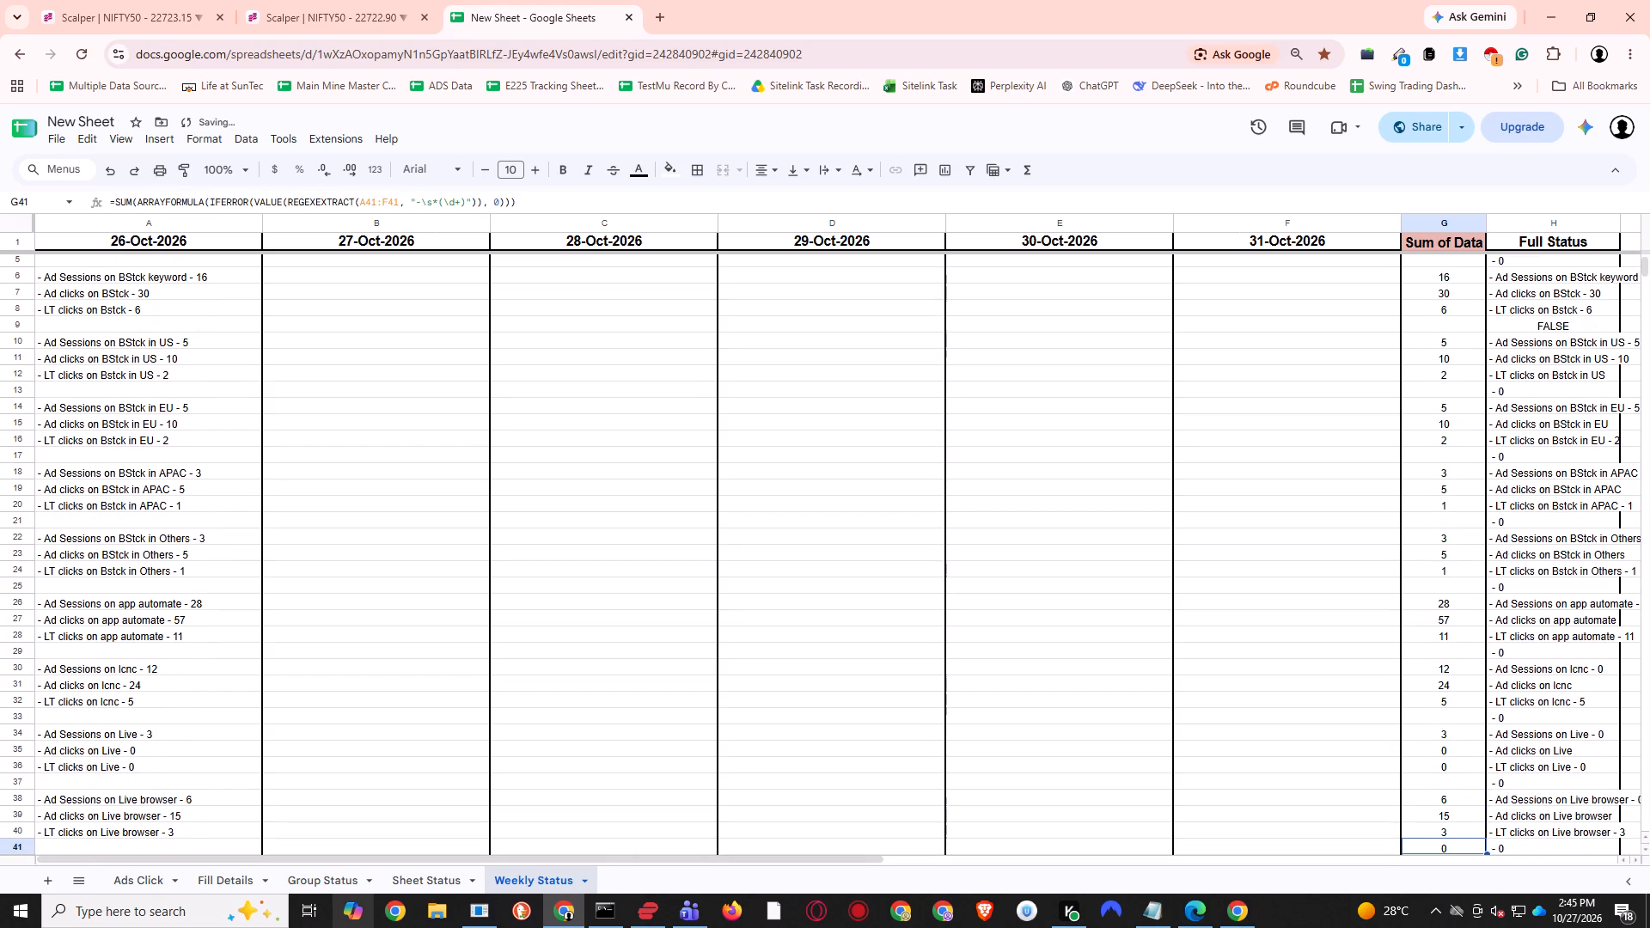
pyautogui.press('Delete')
pyautogui.press('Down')
pyautogui.press('Down')
pyautogui.press('Down')
pyautogui.press('Down')
pyautogui.press('Delete')
pyautogui.press('Down')
pyautogui.press('Down')
pyautogui.press('Down')
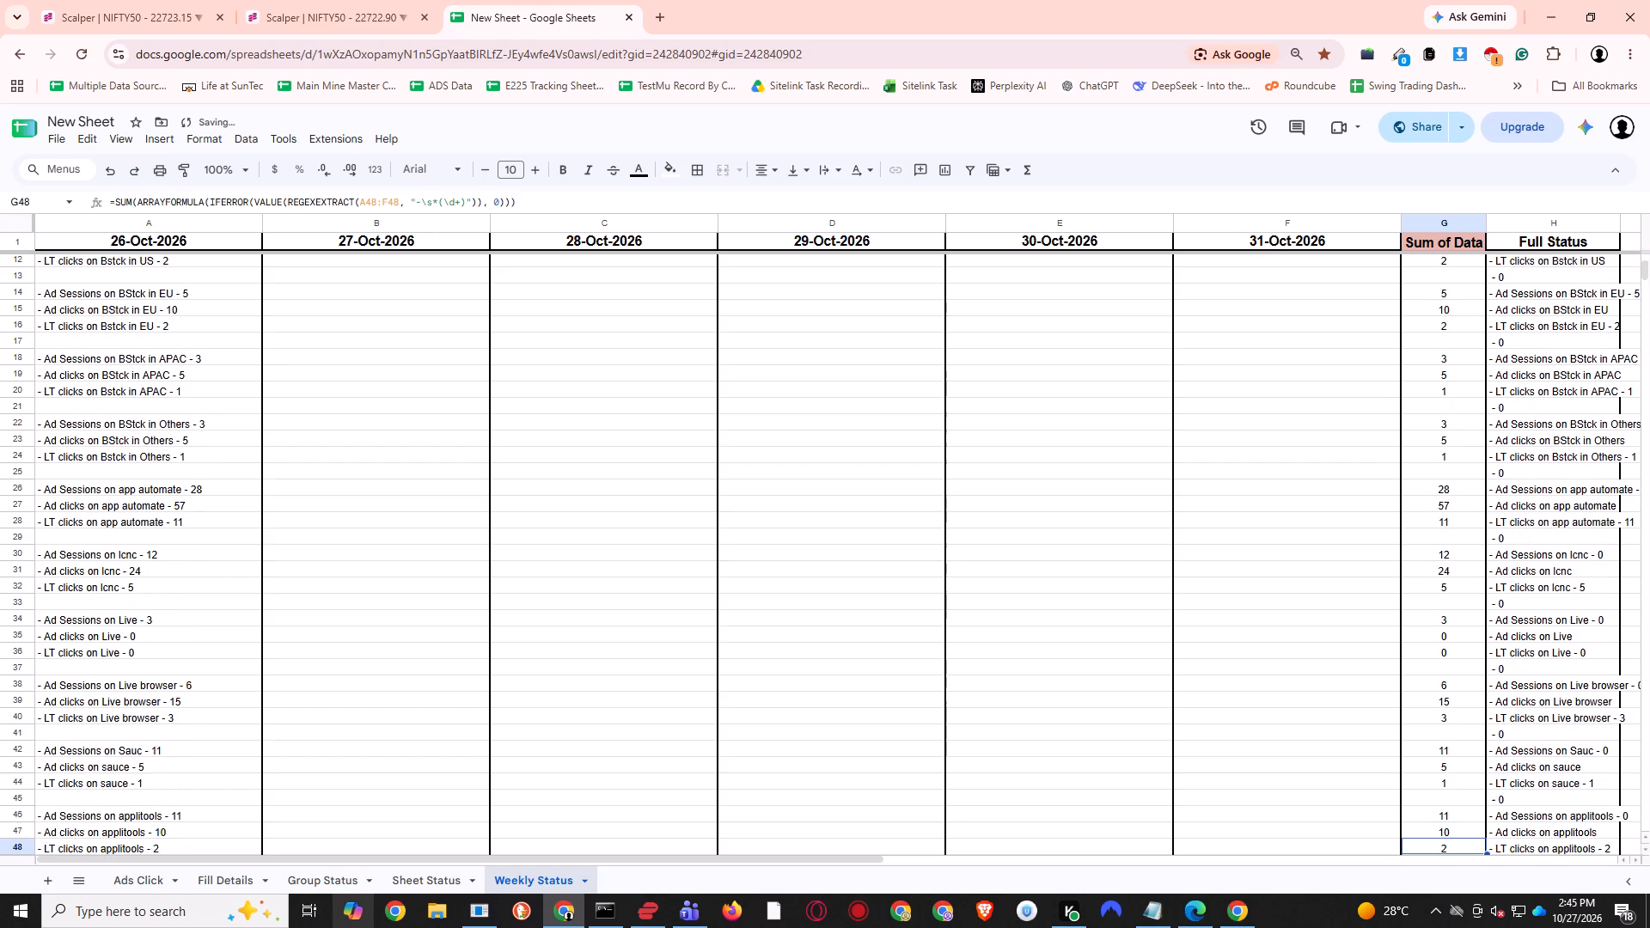
pyautogui.press('Down')
pyautogui.press('Down')
pyautogui.press('Up')
pyautogui.press('Delete')
# Clear the Sum of Data formulas in the blank separator rows at G53 and G57.
pyautogui.press('Down')
pyautogui.press('Down')
pyautogui.press('Down')
pyautogui.press('Down')
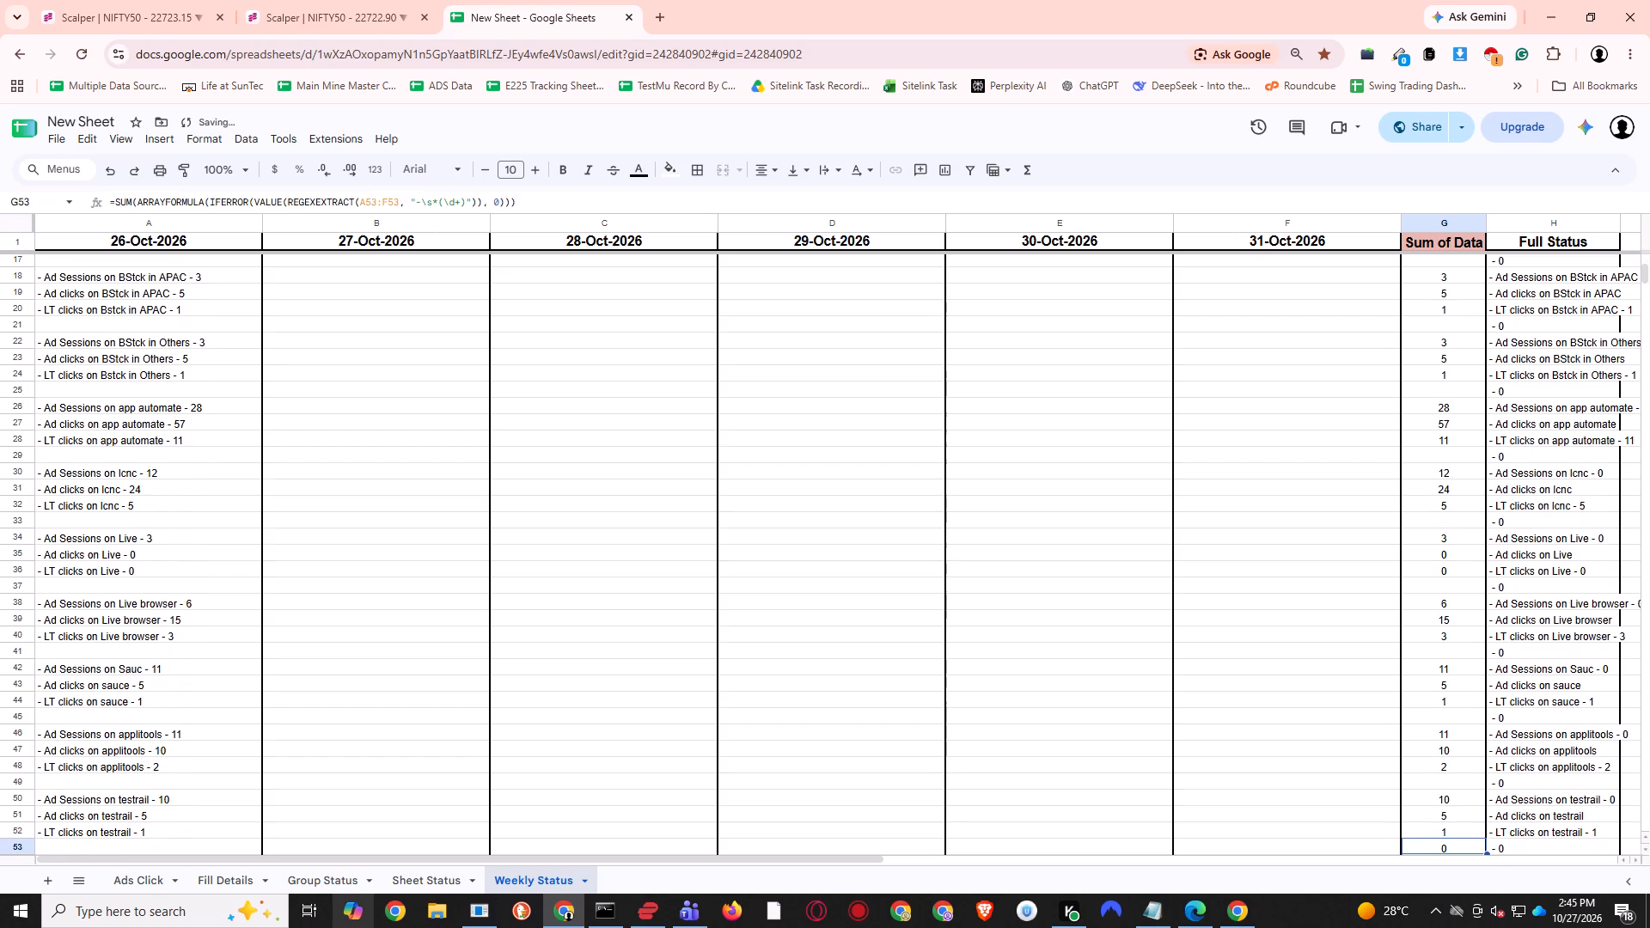
pyautogui.press('Delete')
pyautogui.press('Down')
pyautogui.press('Down')
pyautogui.press('Down')
pyautogui.press('Down')
pyautogui.press('Delete')
# Clear the Sum of Data formulas in the blank separator rows at G61 and G65.
pyautogui.press('Down')
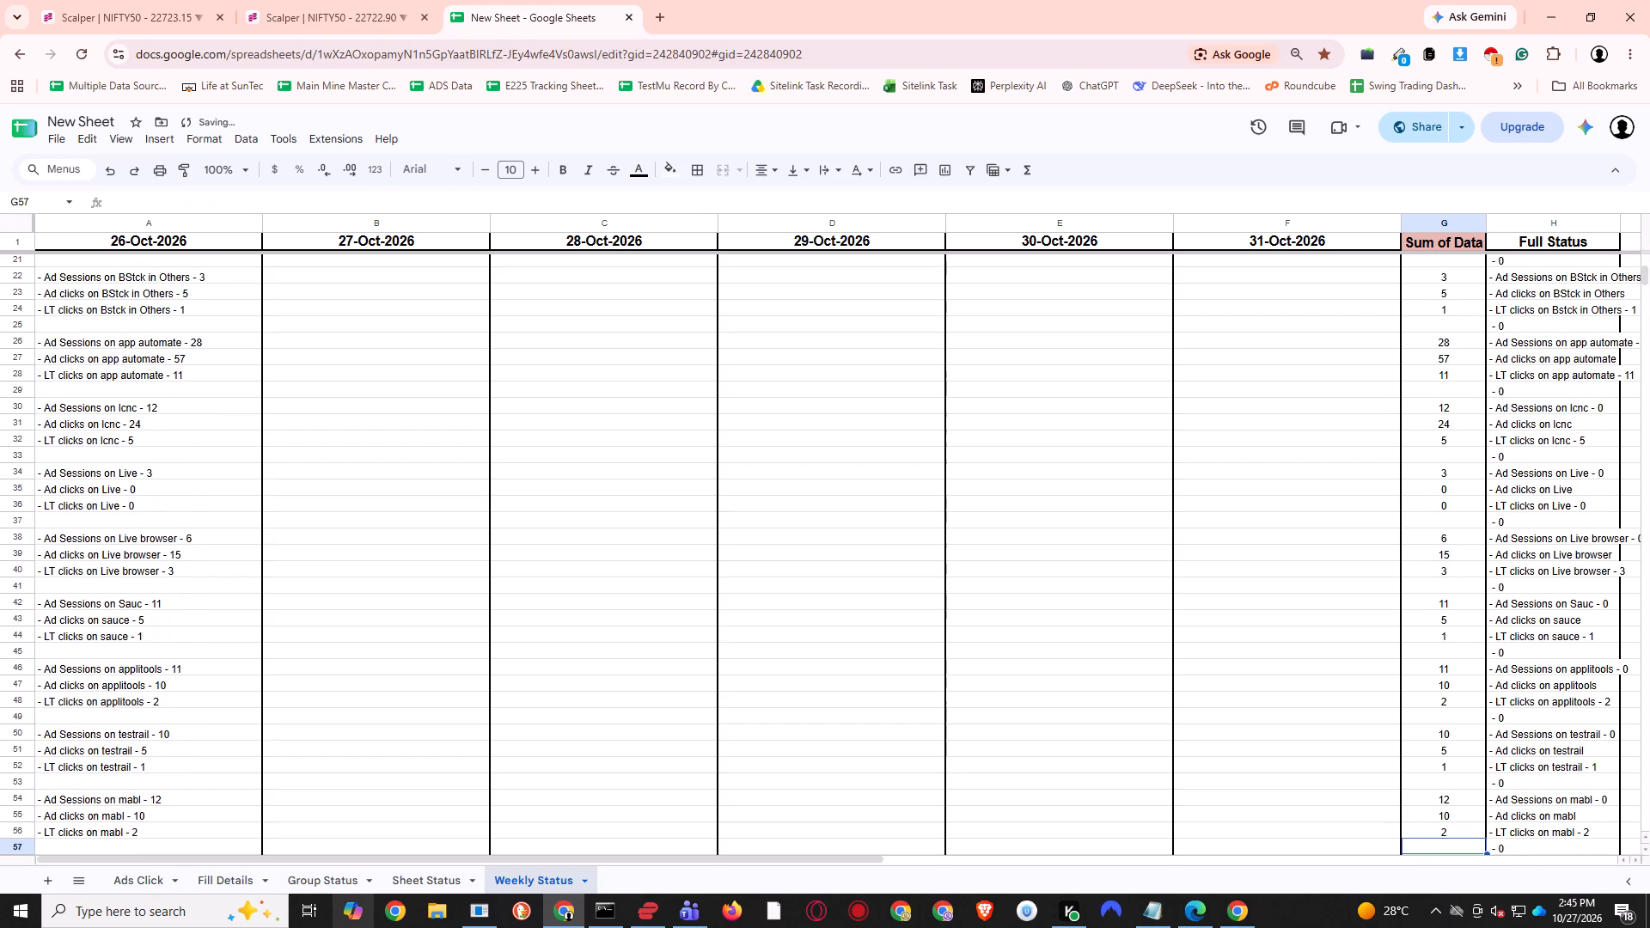
pyautogui.press('Down')
pyautogui.press('Down')
pyautogui.press('Down')
pyautogui.press('Down')
pyautogui.press('Up')
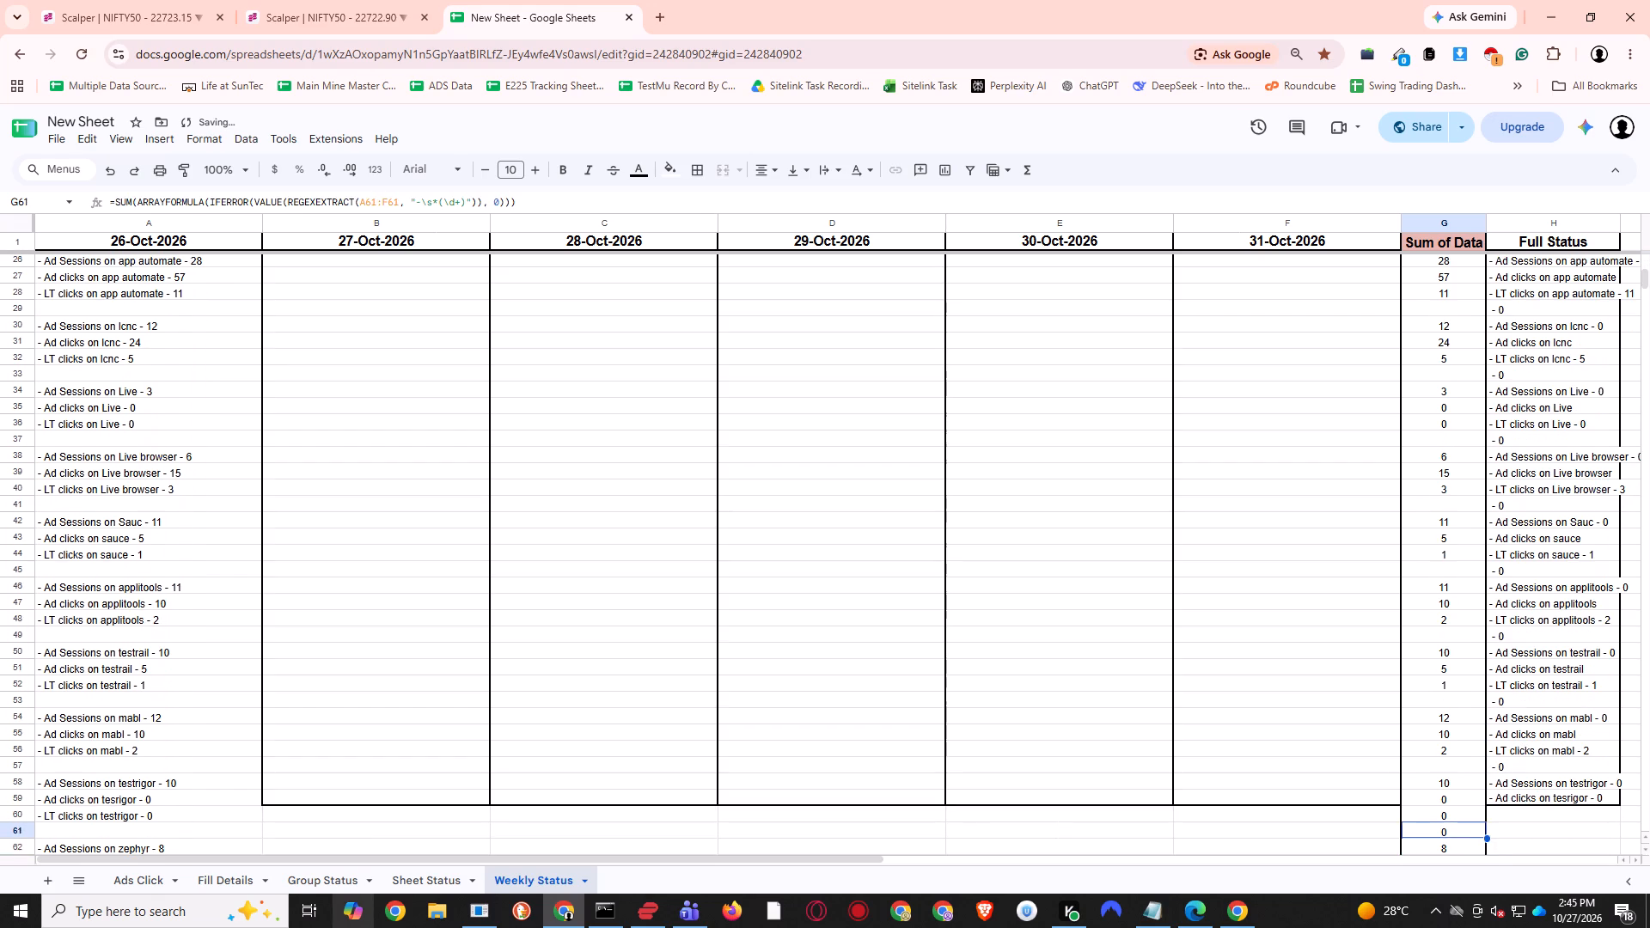
pyautogui.press('Delete')
pyautogui.press('Down')
pyautogui.press('Down')
pyautogui.press('Down')
pyautogui.press('Down')
pyautogui.press('Down')
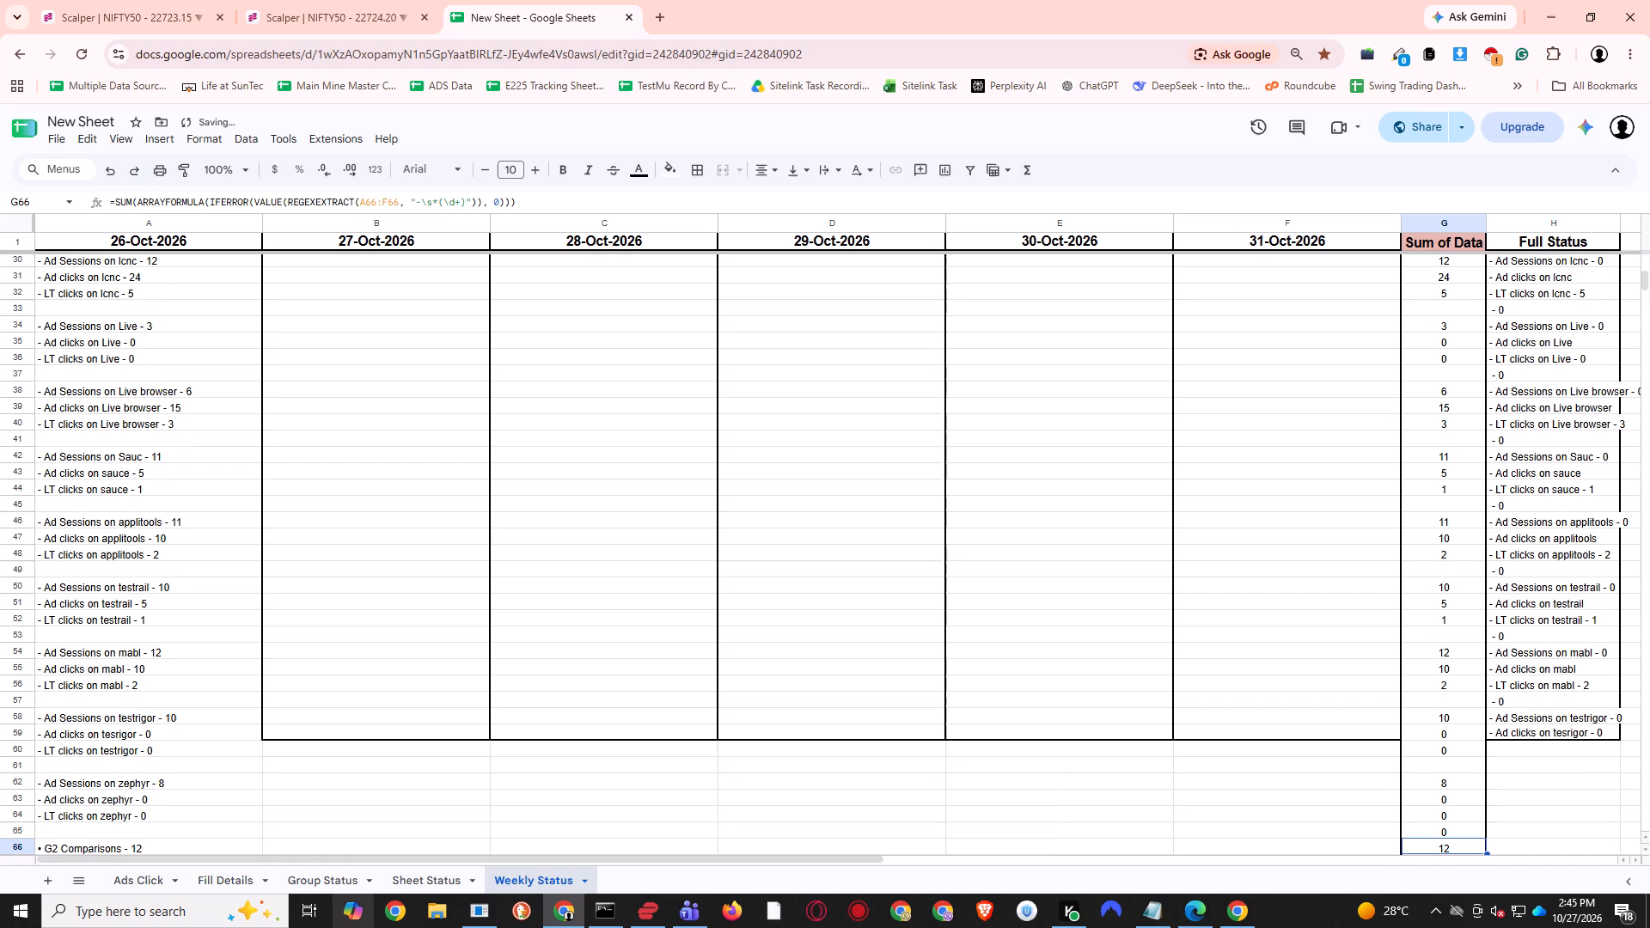
pyautogui.press('Up')
pyautogui.press('Delete')
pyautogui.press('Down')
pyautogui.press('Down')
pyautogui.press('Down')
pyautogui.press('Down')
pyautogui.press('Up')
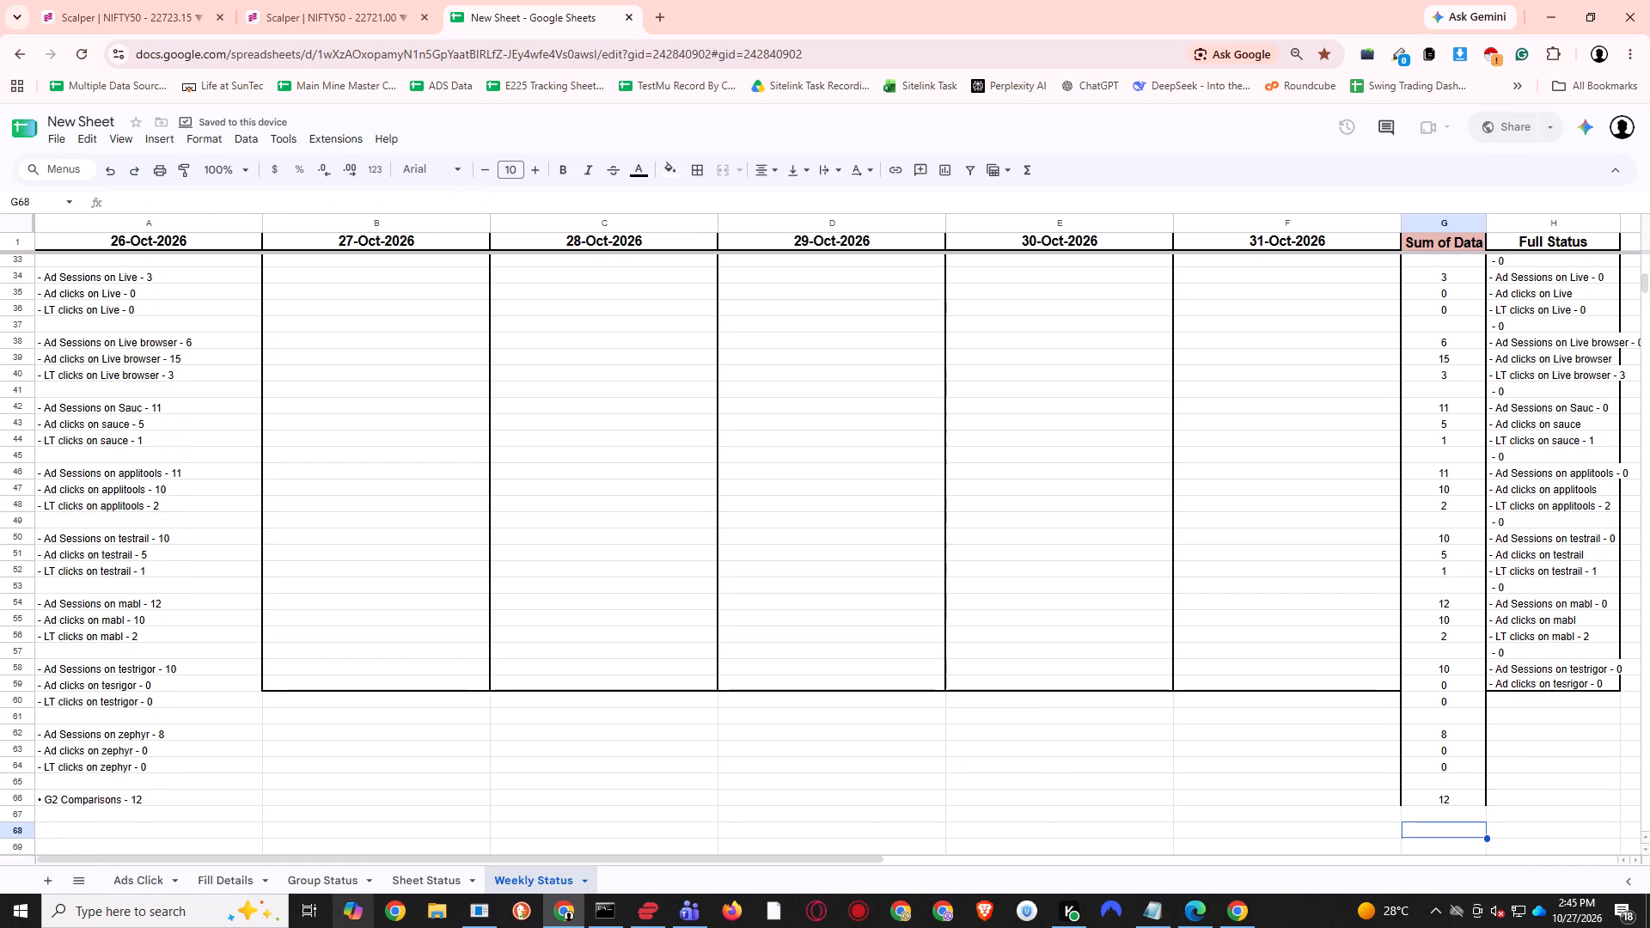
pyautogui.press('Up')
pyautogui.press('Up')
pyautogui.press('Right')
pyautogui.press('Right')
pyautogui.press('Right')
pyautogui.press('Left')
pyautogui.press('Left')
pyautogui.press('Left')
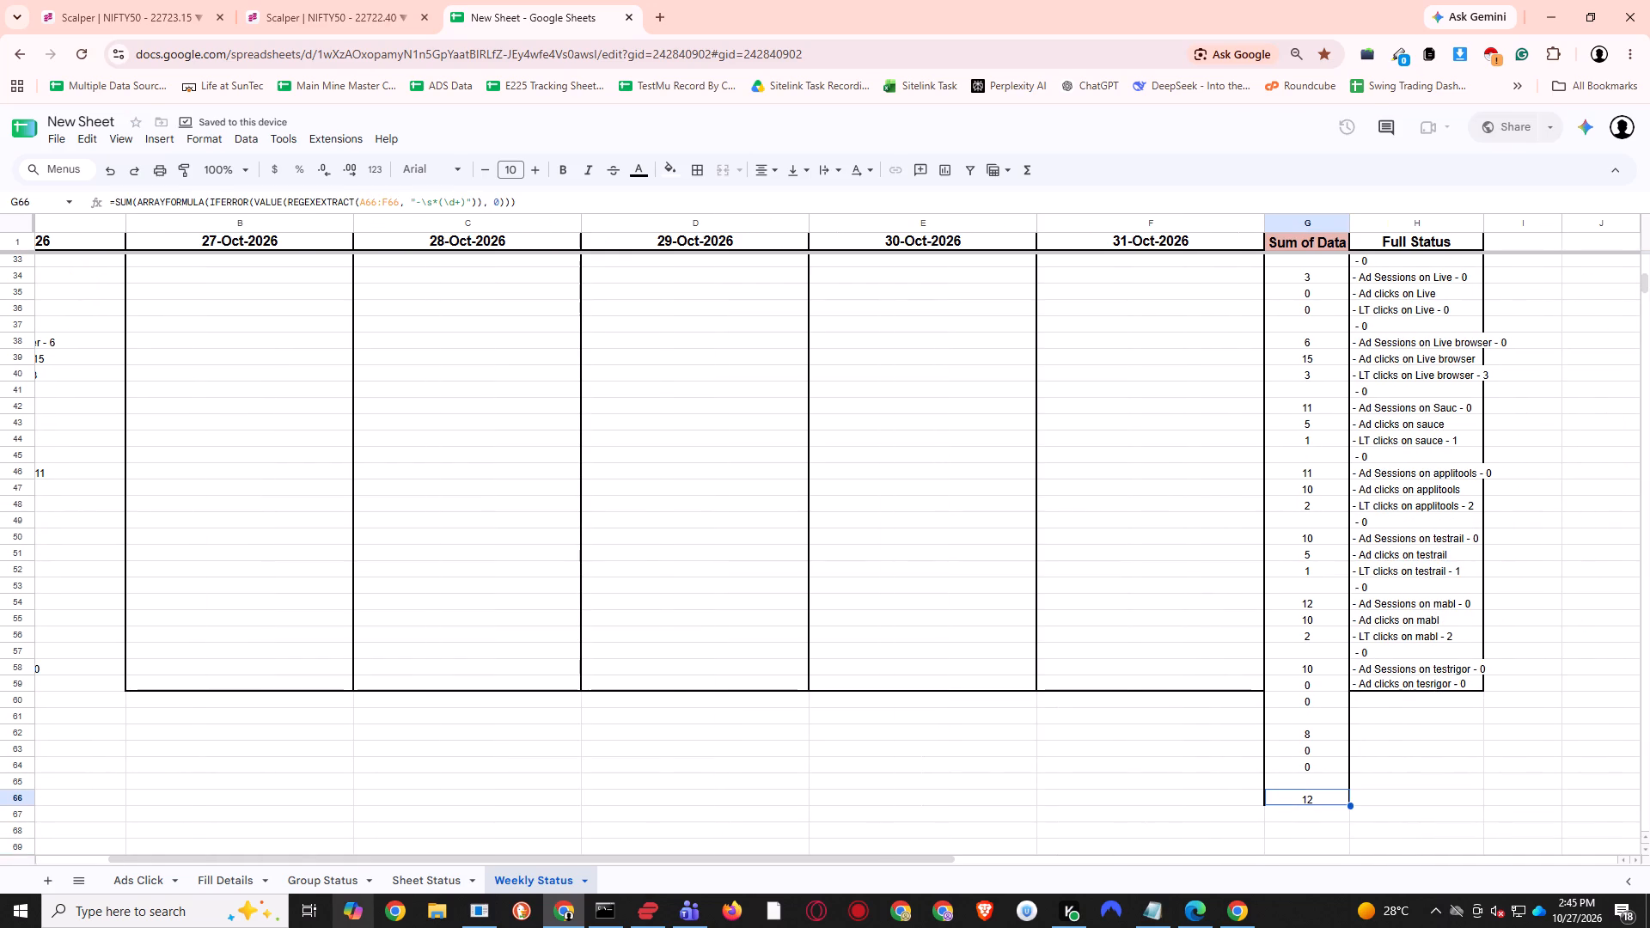
# Copy the Full Status formula from H2 and paste it over the whole range H2:H66.
pyautogui.hotkey('ctrl', 'Up')
pyautogui.hotkey('ctrl', 'Up')
pyautogui.hotkey('ctrl', 'Up')
pyautogui.hotkey('ctrl', 'Up')
pyautogui.hotkey('ctrl', 'Up')
pyautogui.hotkey('ctrl', 'Up')
pyautogui.hotkey('ctrl', 'Up')
pyautogui.hotkey('ctrl', 'Up')
pyautogui.hotkey('ctrl', 'Up')
pyautogui.hotkey('ctrl', 'Up')
pyautogui.hotkey('ctrl', 'Up')
pyautogui.hotkey('ctrl', 'Up')
pyautogui.hotkey('ctrl', 'Up')
pyautogui.hotkey('ctrl', 'Up')
pyautogui.hotkey('ctrl', 'Up')
pyautogui.hotkey('ctrl', 'Up')
pyautogui.hotkey('ctrl', 'Up')
pyautogui.hotkey('ctrl', 'Up')
pyautogui.hotkey('ctrl', 'Up')
pyautogui.hotkey('ctrl', 'Up')
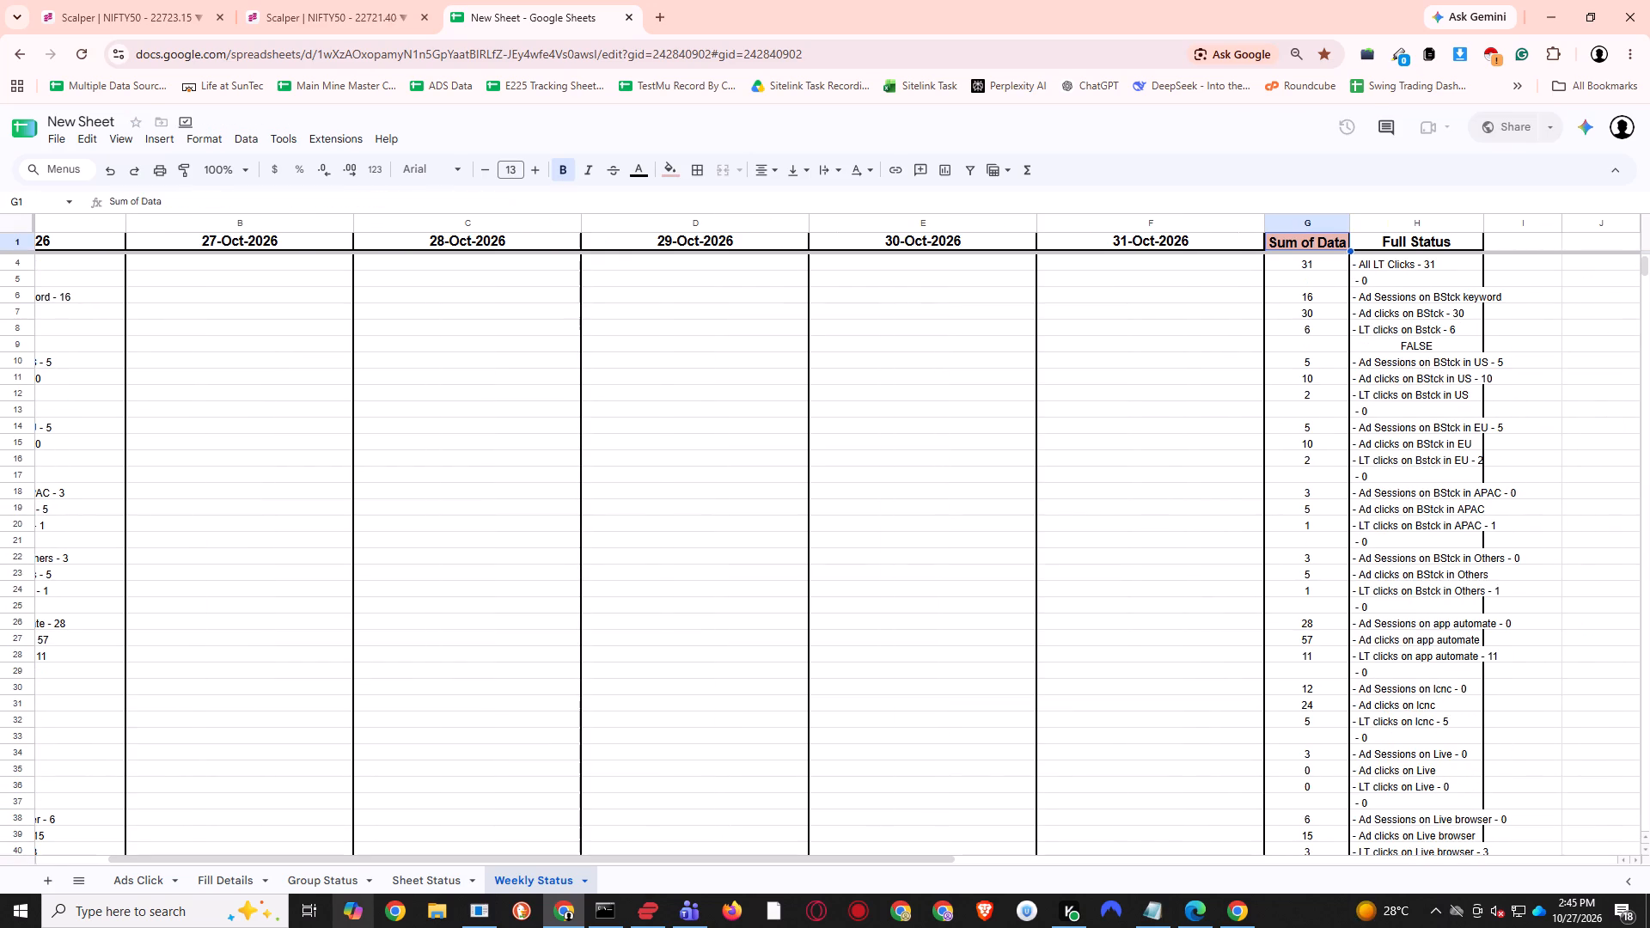
pyautogui.press('Right')
pyautogui.press('Down')
pyautogui.press('Up')
pyautogui.press('Down')
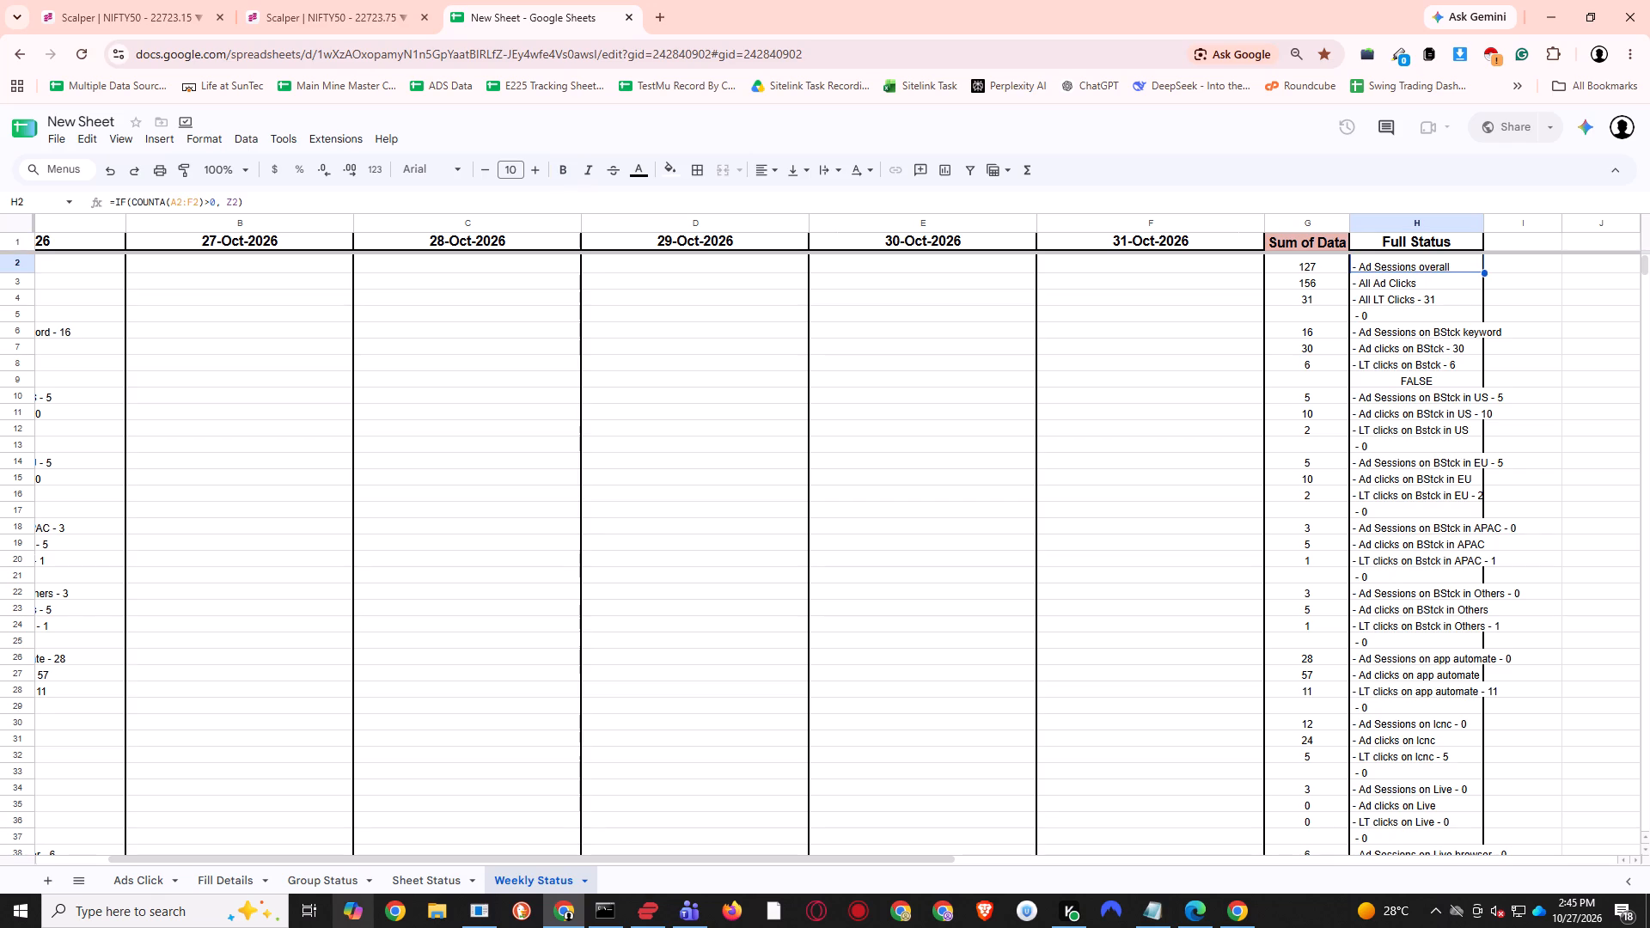
pyautogui.press('Right')
pyautogui.press('Left')
pyautogui.press('Left')
pyautogui.press('Right')
pyautogui.hotkey('ctrl', 'c')
pyautogui.hotkey('shift', 'Down')
pyautogui.hotkey('shift', 'Down')
pyautogui.hotkey('shift', 'Down')
pyautogui.hotkey('shift', 'Down')
pyautogui.hotkey('shift', 'Down')
pyautogui.hotkey('shift', 'Down')
pyautogui.hotkey('shift', 'Down')
pyautogui.hotkey('shift', 'Down')
pyautogui.hotkey('shift', 'Down')
pyautogui.hotkey('shift', 'Down')
pyautogui.hotkey('shift', 'Down')
pyautogui.hotkey('shift', 'Down')
pyautogui.hotkey('shift', 'Down')
pyautogui.hotkey('shift', 'Down')
pyautogui.hotkey('shift', 'Down')
pyautogui.hotkey('shift', 'Down')
pyautogui.hotkey('shift', 'Down')
pyautogui.hotkey('shift', 'Down')
pyautogui.hotkey('shift', 'Down')
pyautogui.hotkey('shift', 'Down')
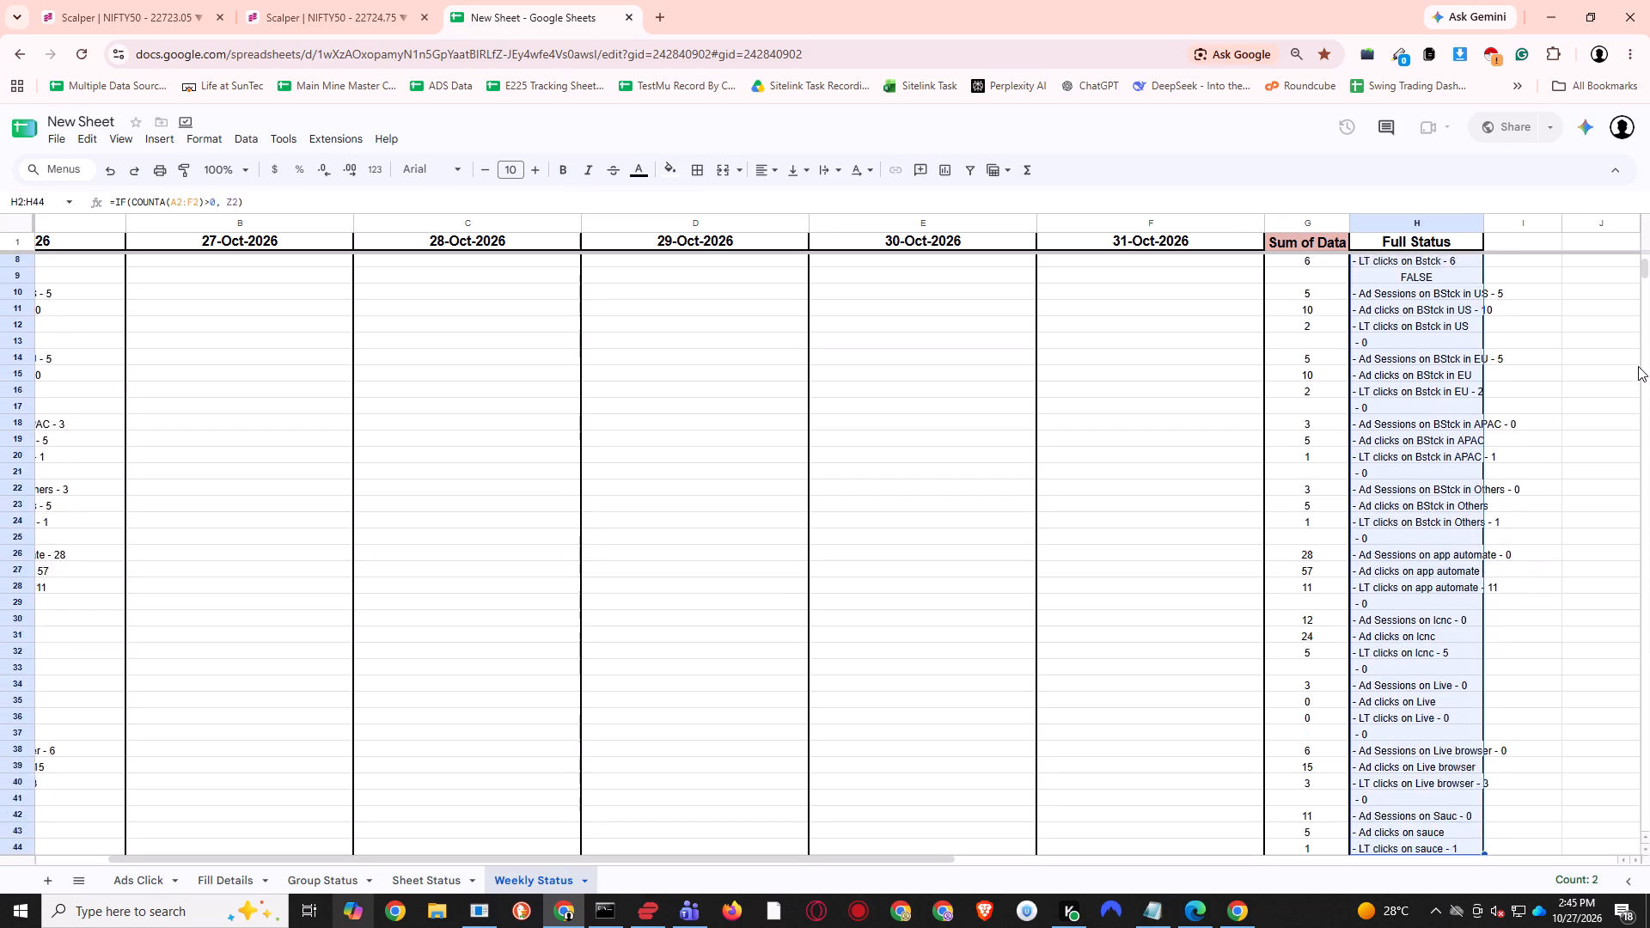
pyautogui.hotkey('shift', 'Up')
pyautogui.hotkey('shift', 'Up')
pyautogui.hotkey('shift', 'Up')
pyautogui.hotkey('shift', 'Up')
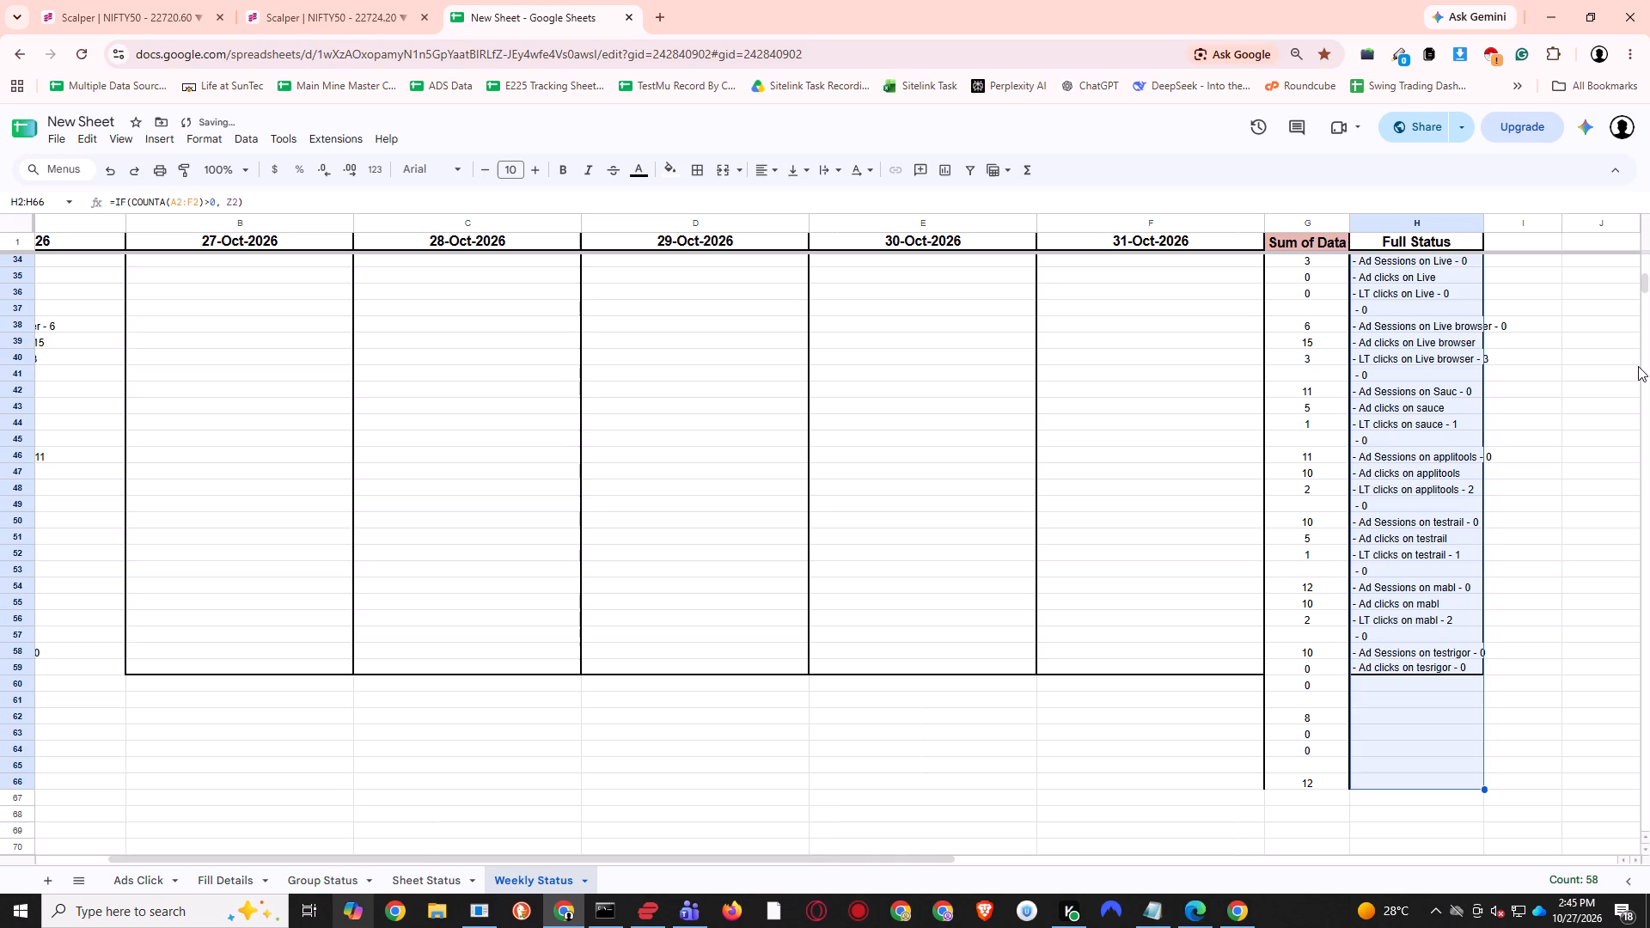
pyautogui.hotkey('ctrl', 'v')
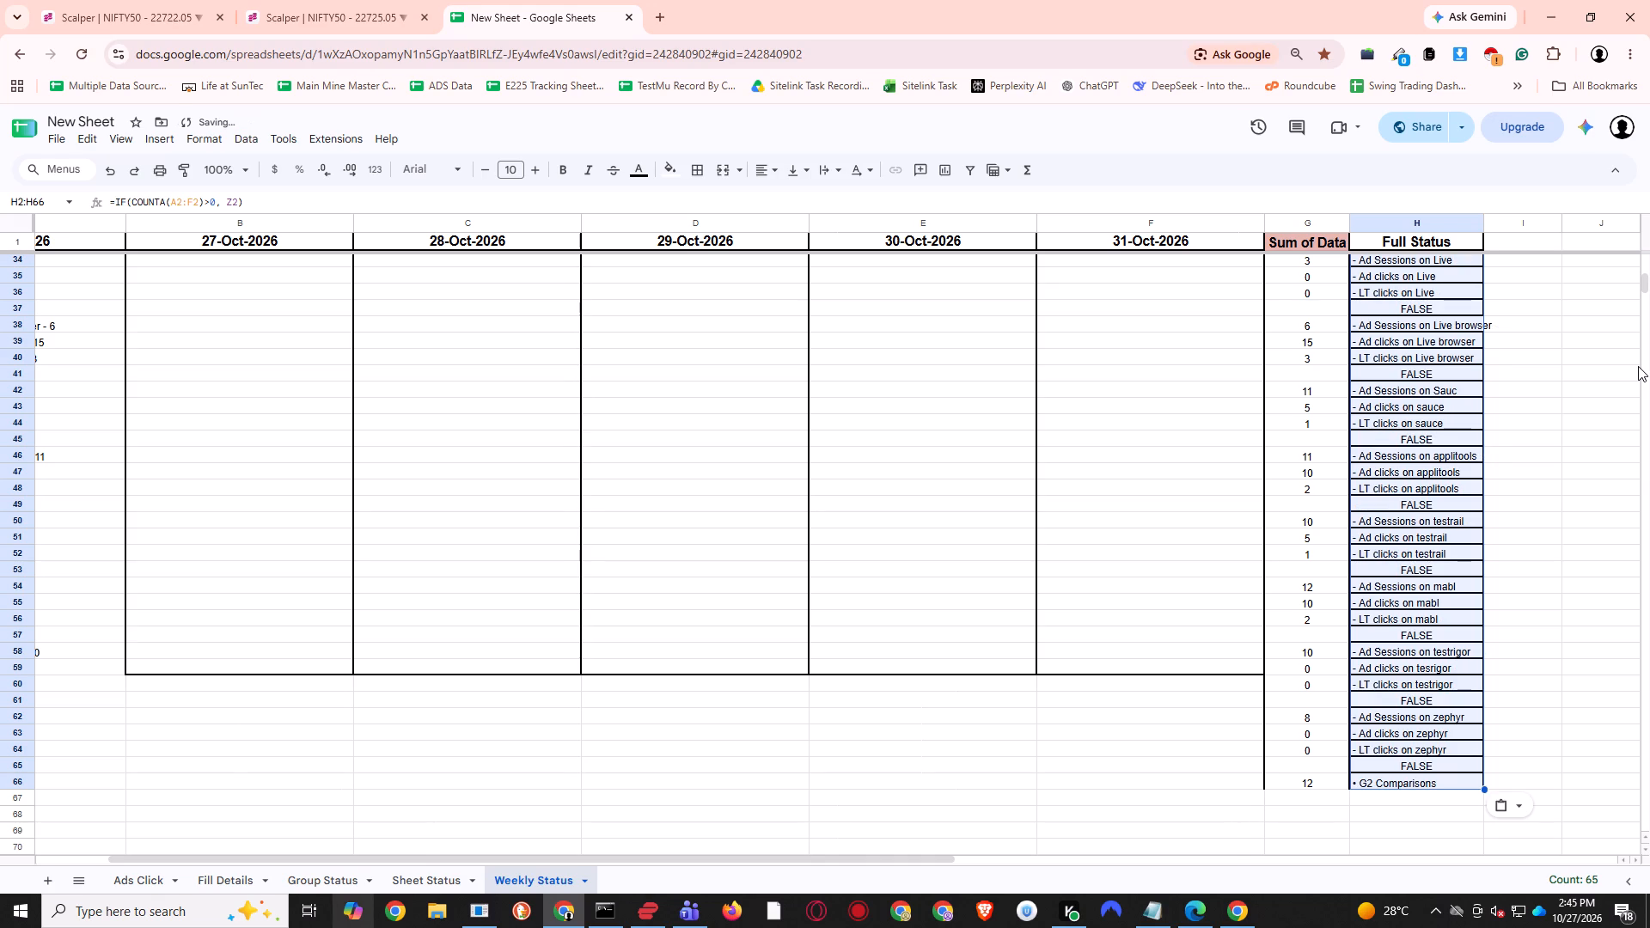
# Clear the Full Status formulas in the blank separator rows at H5 and H9.
pyautogui.press('Up')
pyautogui.press('Down')
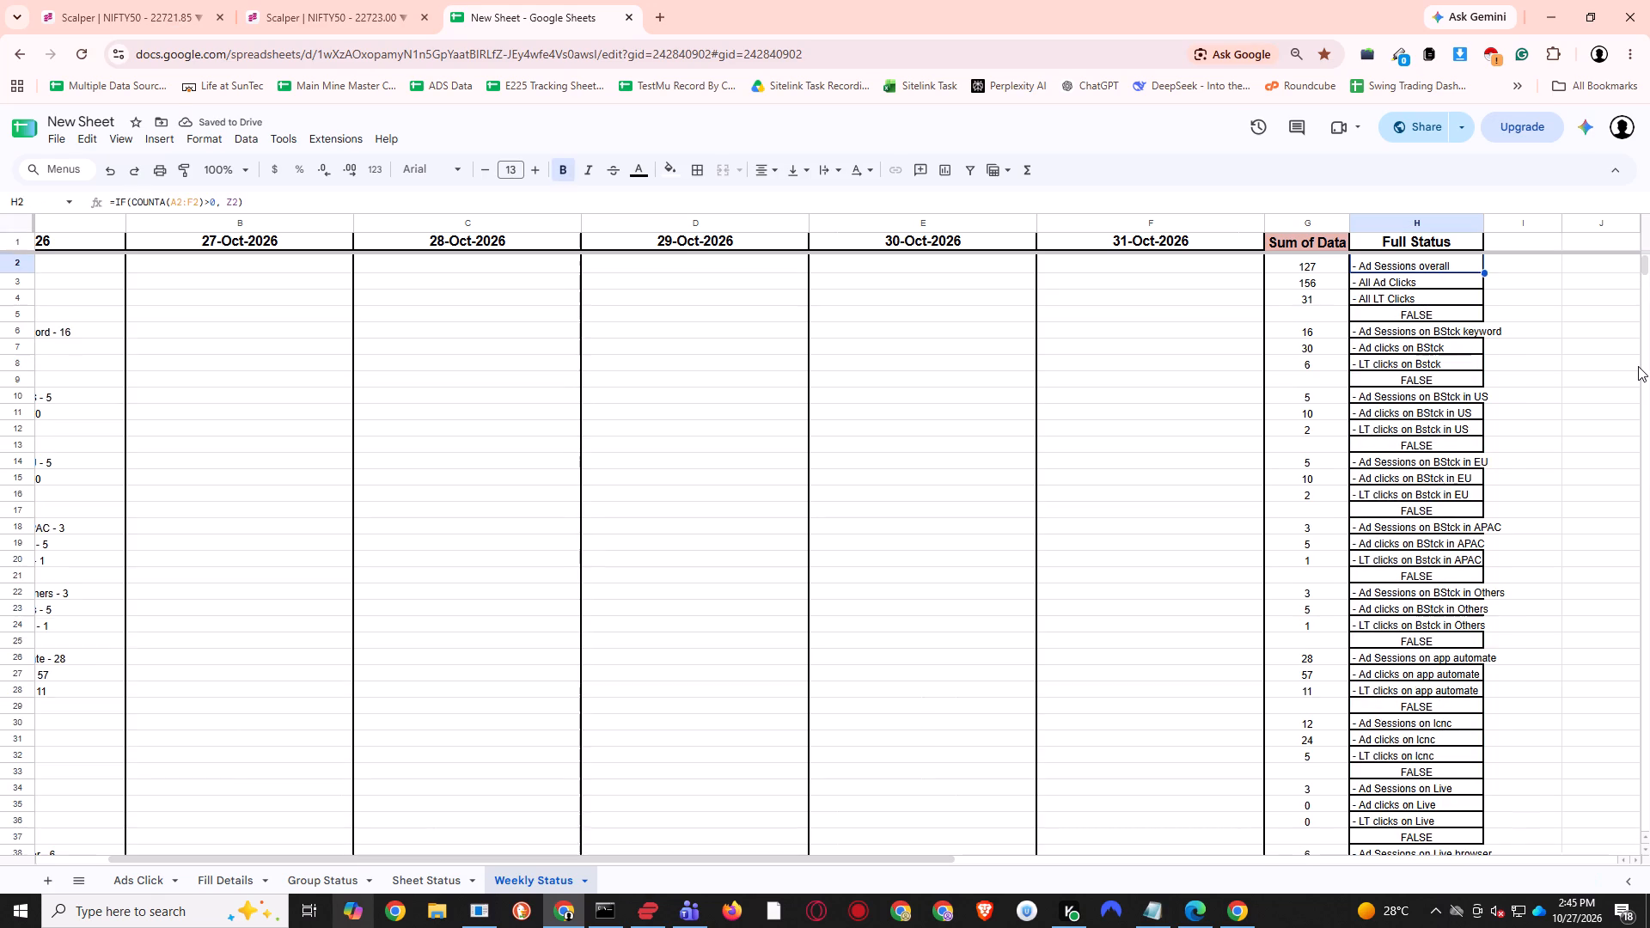
pyautogui.press('Down')
pyautogui.press('Down')
pyautogui.press('Down')
pyautogui.press('Delete')
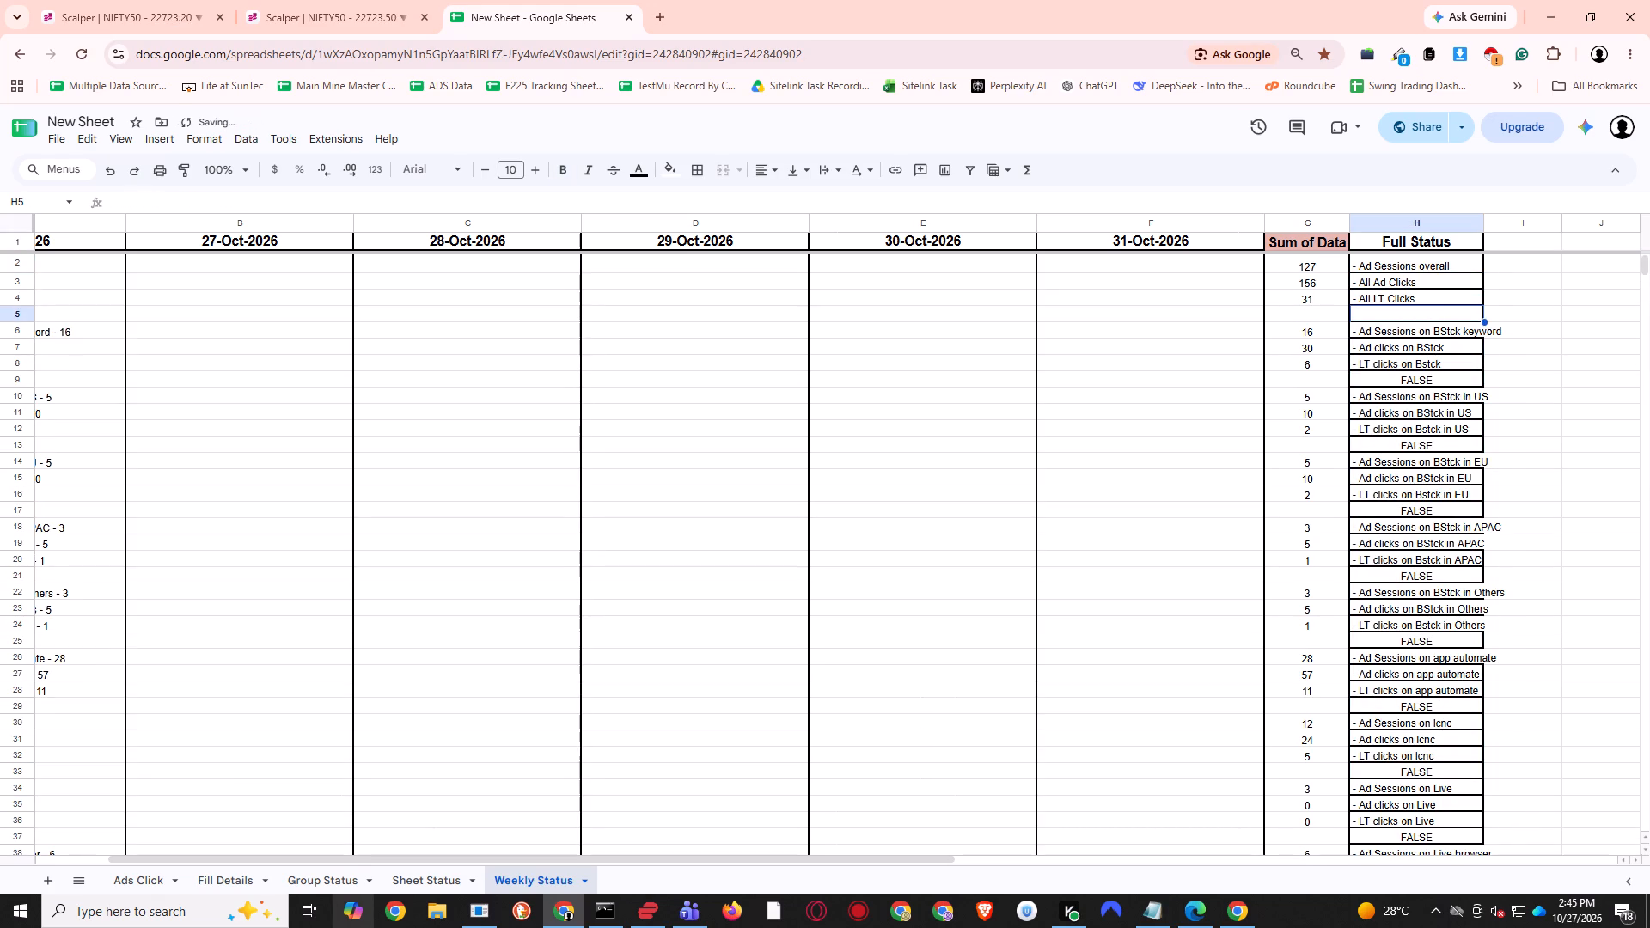
pyautogui.press('Down')
pyautogui.press('Down')
pyautogui.press('Down')
pyautogui.press('Down')
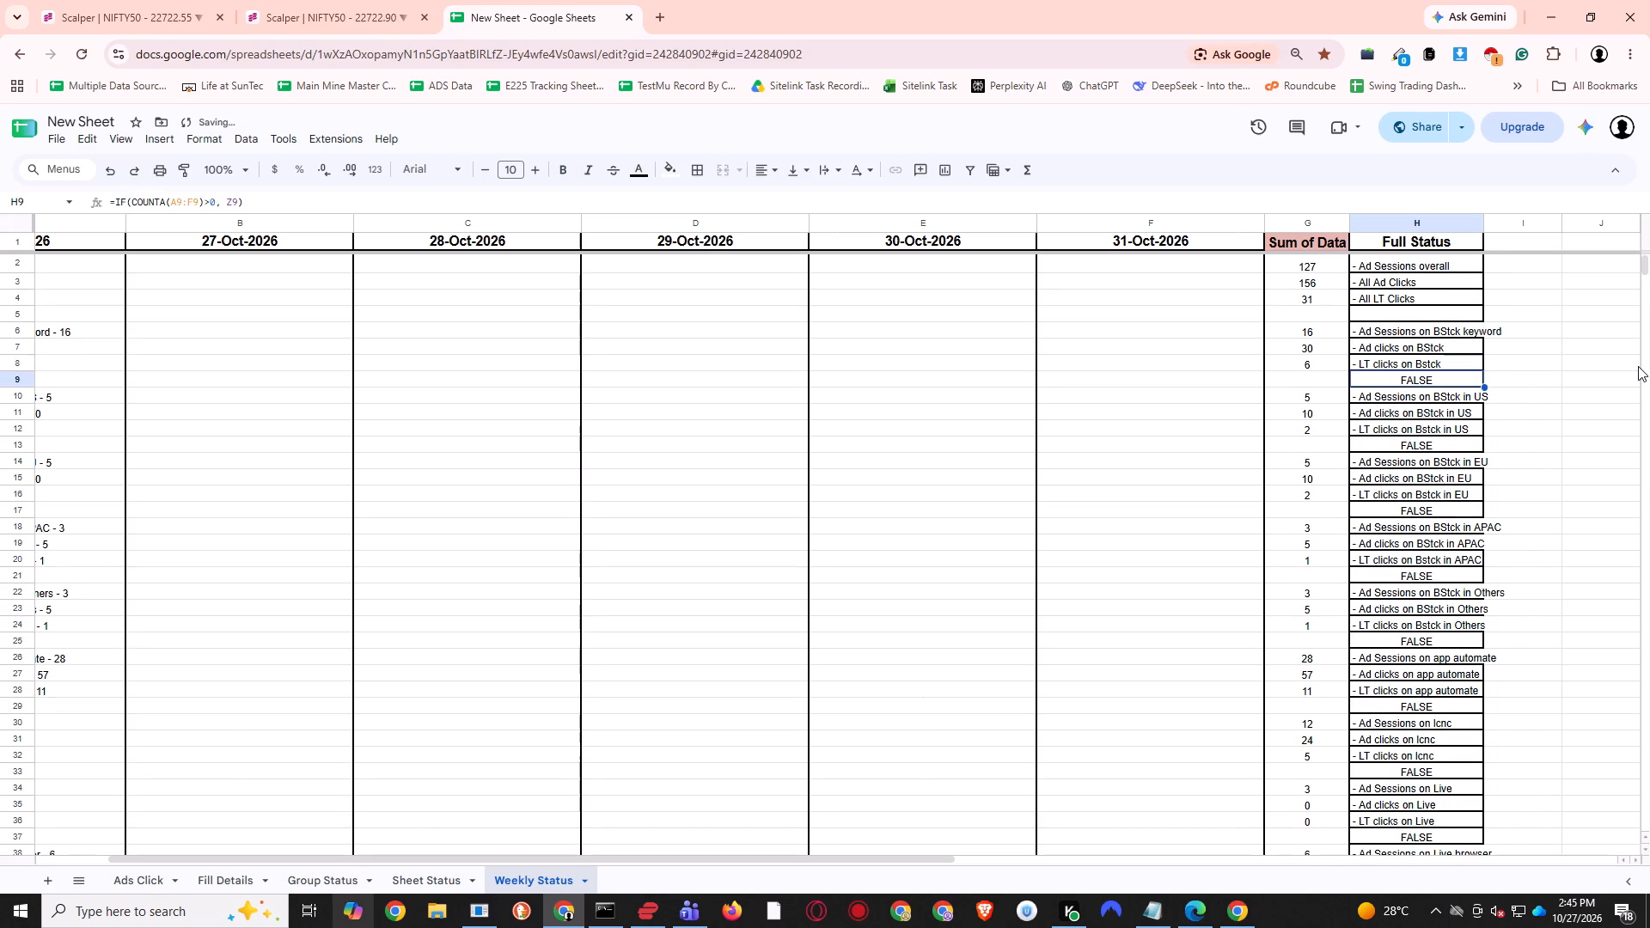
pyautogui.press('Delete')
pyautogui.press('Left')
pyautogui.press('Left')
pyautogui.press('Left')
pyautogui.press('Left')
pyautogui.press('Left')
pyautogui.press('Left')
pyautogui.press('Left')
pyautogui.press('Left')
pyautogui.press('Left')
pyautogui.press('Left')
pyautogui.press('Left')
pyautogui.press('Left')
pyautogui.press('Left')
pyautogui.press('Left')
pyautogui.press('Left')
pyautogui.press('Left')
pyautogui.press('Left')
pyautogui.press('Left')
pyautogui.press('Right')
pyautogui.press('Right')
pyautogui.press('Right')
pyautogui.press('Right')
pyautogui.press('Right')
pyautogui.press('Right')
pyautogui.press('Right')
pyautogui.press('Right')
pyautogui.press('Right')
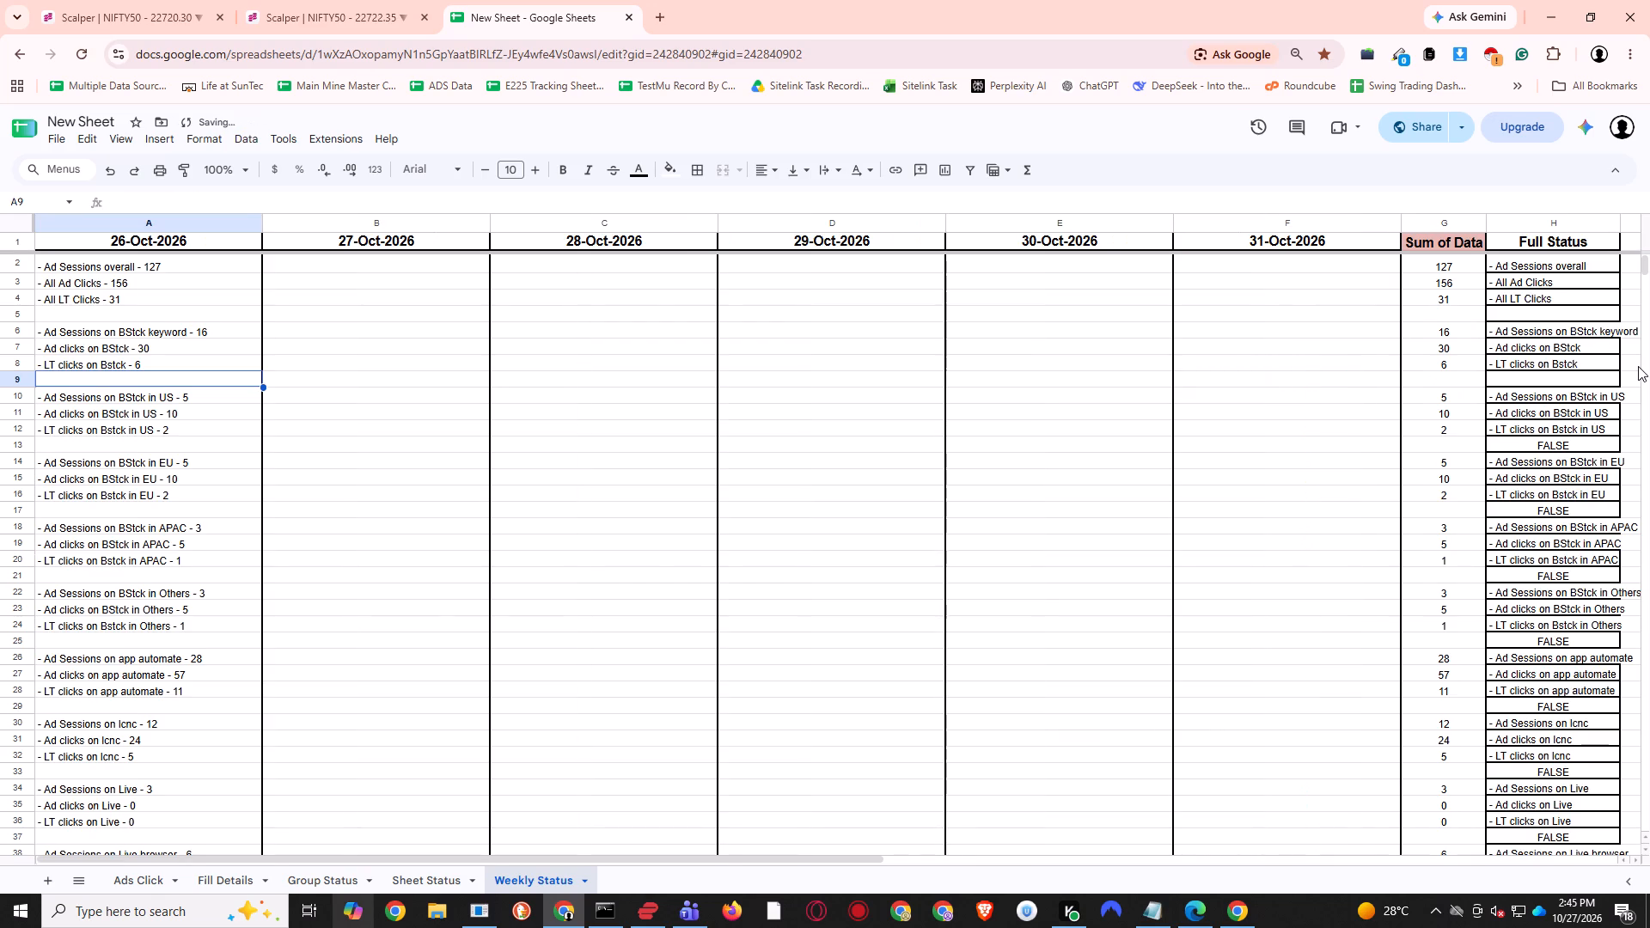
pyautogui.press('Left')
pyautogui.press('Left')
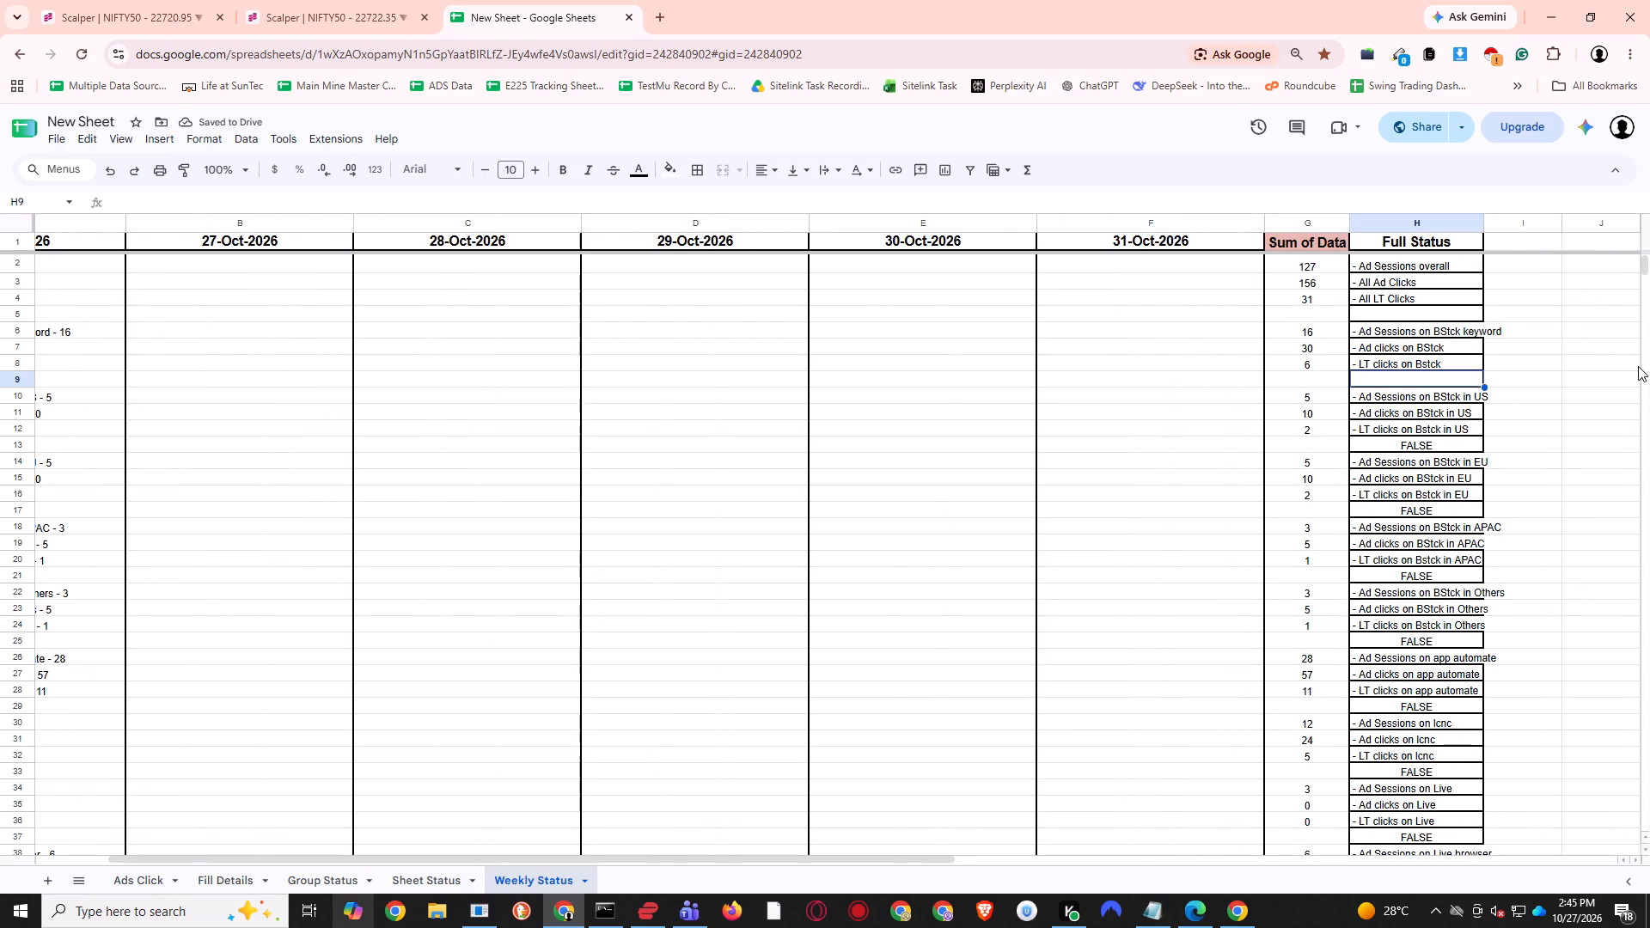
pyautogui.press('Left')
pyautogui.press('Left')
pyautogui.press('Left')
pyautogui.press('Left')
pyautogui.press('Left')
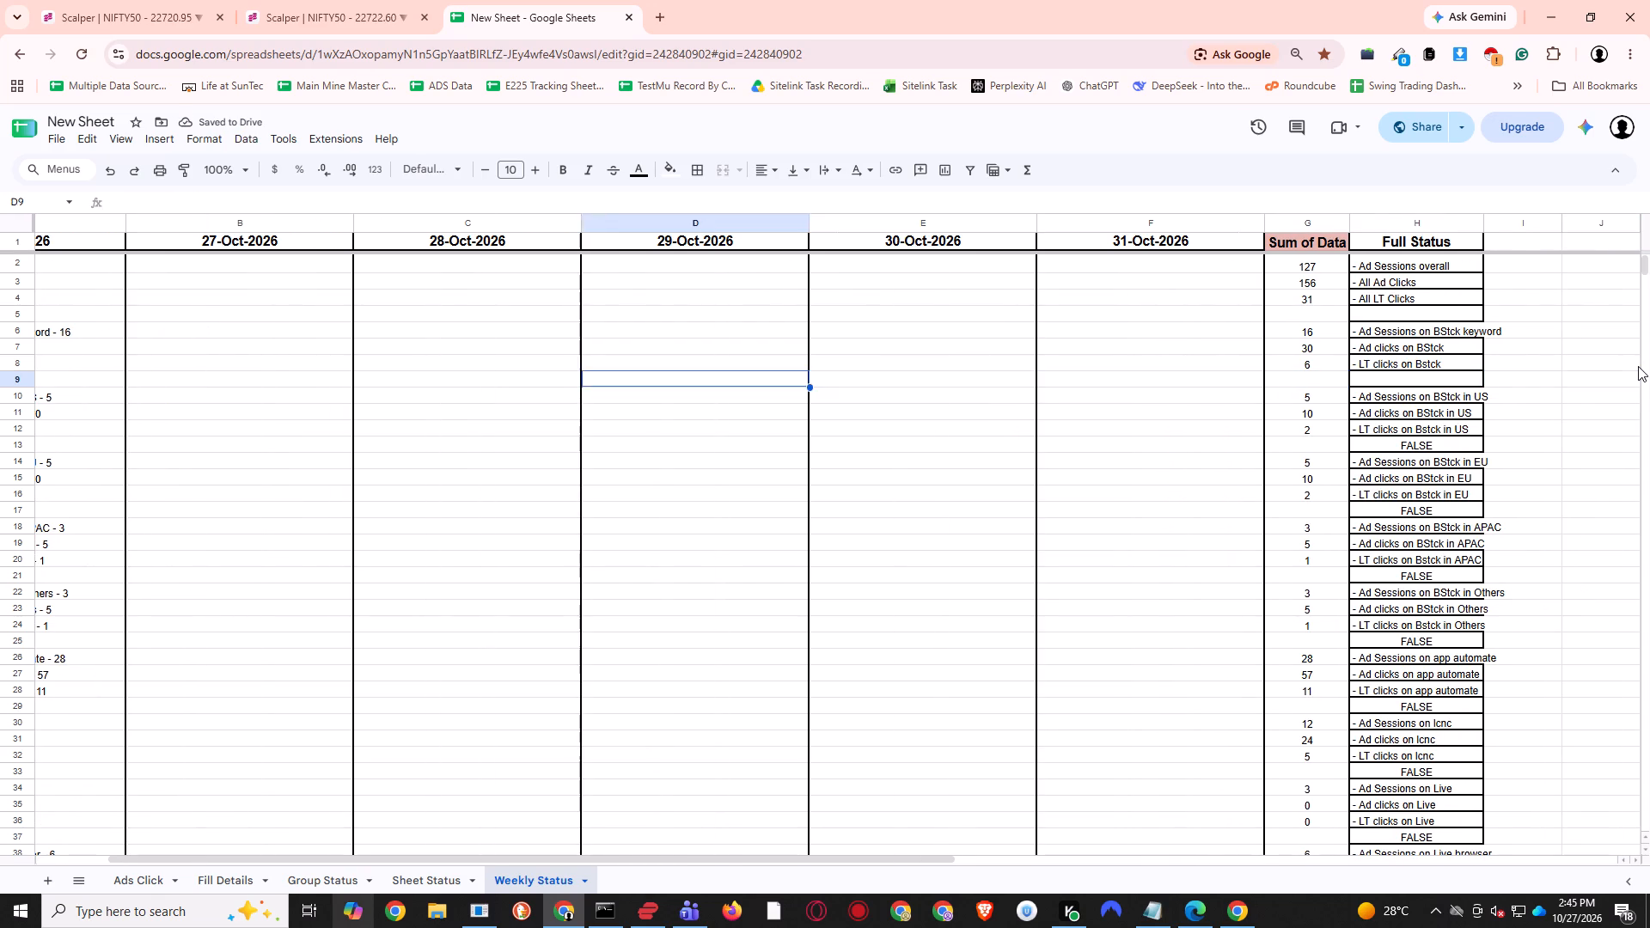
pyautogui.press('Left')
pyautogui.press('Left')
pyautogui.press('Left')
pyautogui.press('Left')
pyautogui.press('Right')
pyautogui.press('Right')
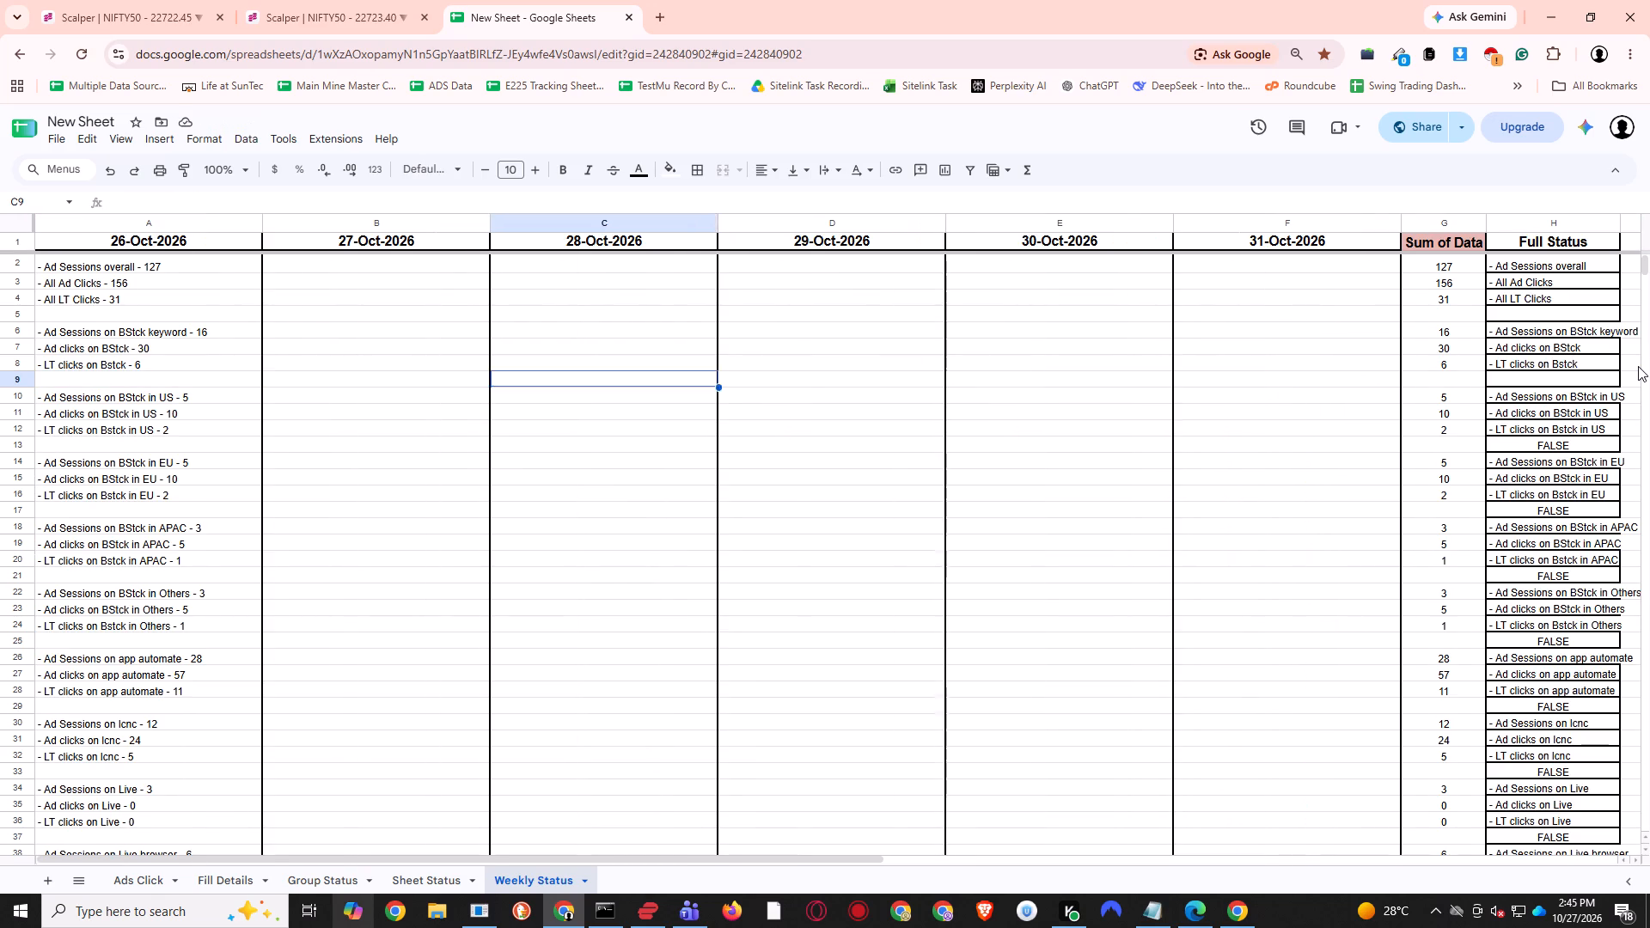
# Clear the Full Status formulas in the blank separator rows at H13 and H17.
pyautogui.press('Right')
pyautogui.press('Right')
pyautogui.press('Right')
pyautogui.press('Right')
pyautogui.press('Right')
pyautogui.press('Down')
pyautogui.press('Down')
pyautogui.press('Down')
pyautogui.press('Down')
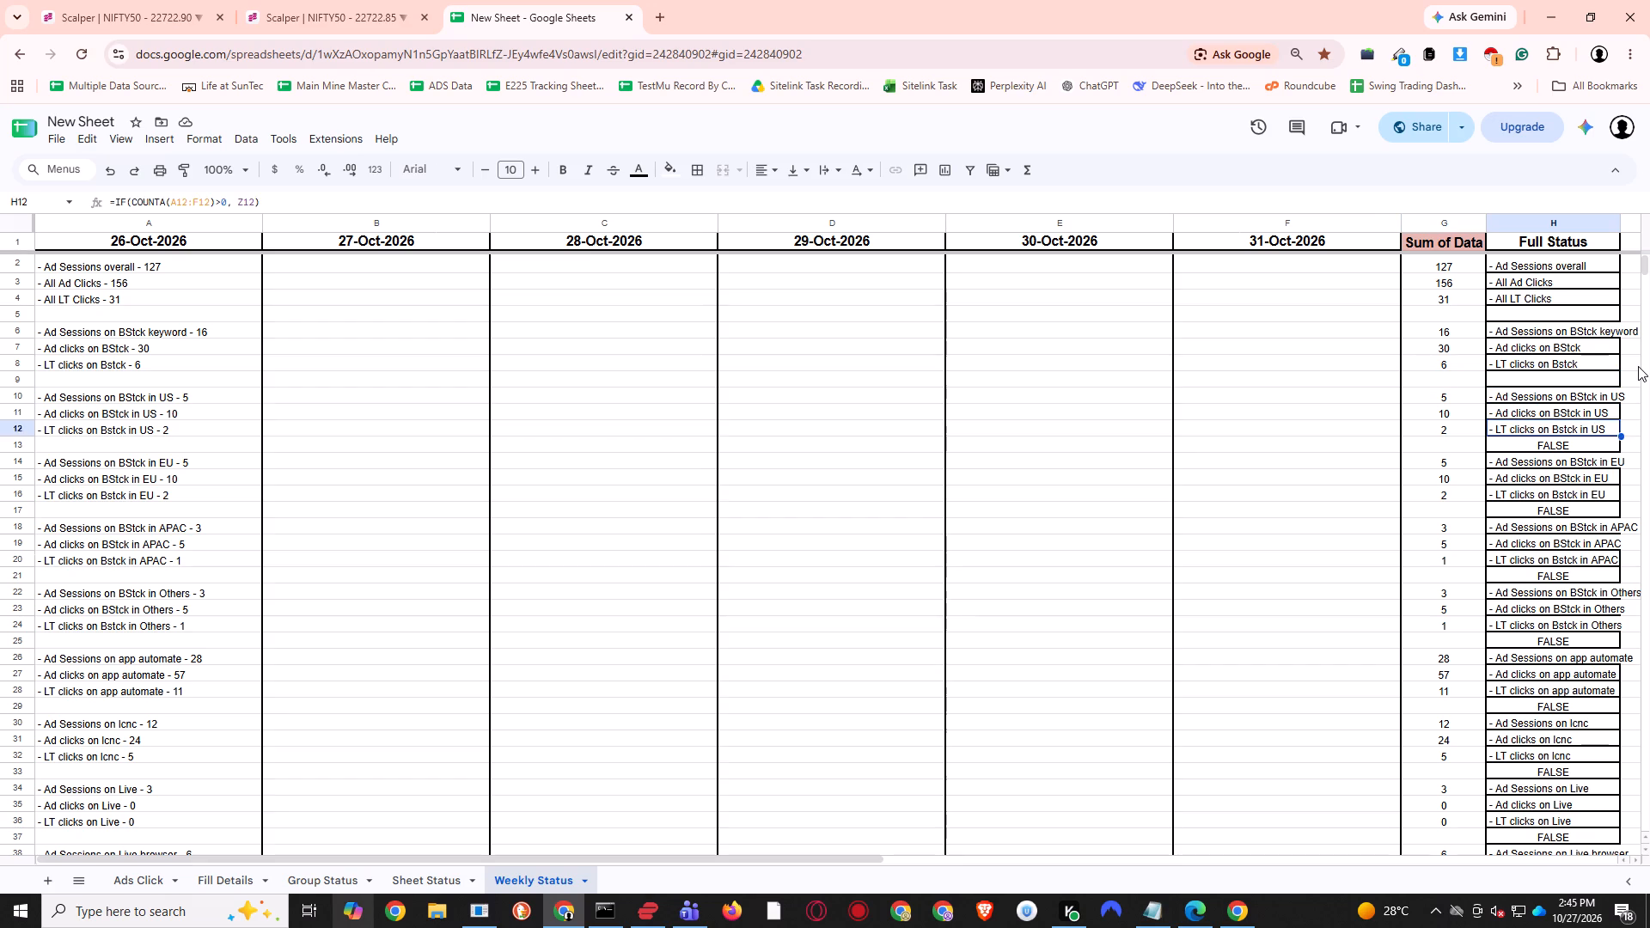
pyautogui.press('Delete')
pyautogui.press('Down')
pyautogui.press('Down')
pyautogui.press('Down')
pyautogui.press('Down')
pyautogui.press('Delete')
# Clear the Full Status formulas in the blank separator rows at H21 and H25.
pyautogui.press('Down')
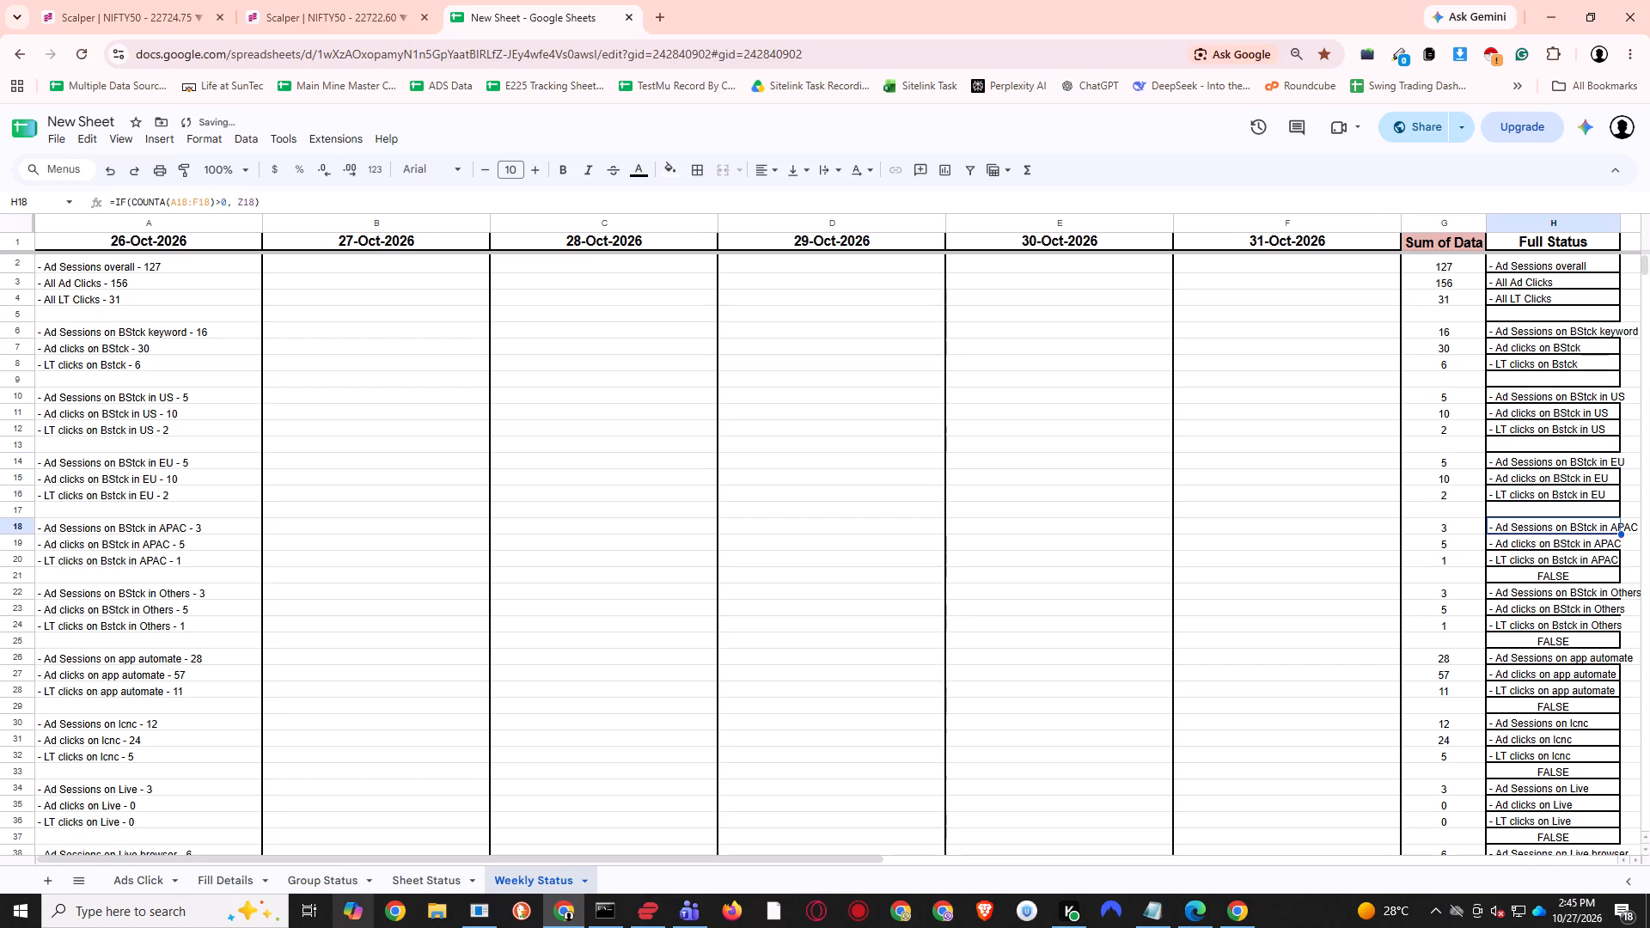
pyautogui.press('Down')
pyautogui.press('Down')
pyautogui.press('Down')
pyautogui.press('Delete')
pyautogui.press('Down')
pyautogui.press('Down')
pyautogui.press('Down')
pyautogui.press('Down')
pyautogui.press('Delete')
# Clear the Full Status formulas in the blank separator rows at H29 and H33.
pyautogui.press('Down')
pyautogui.press('Down')
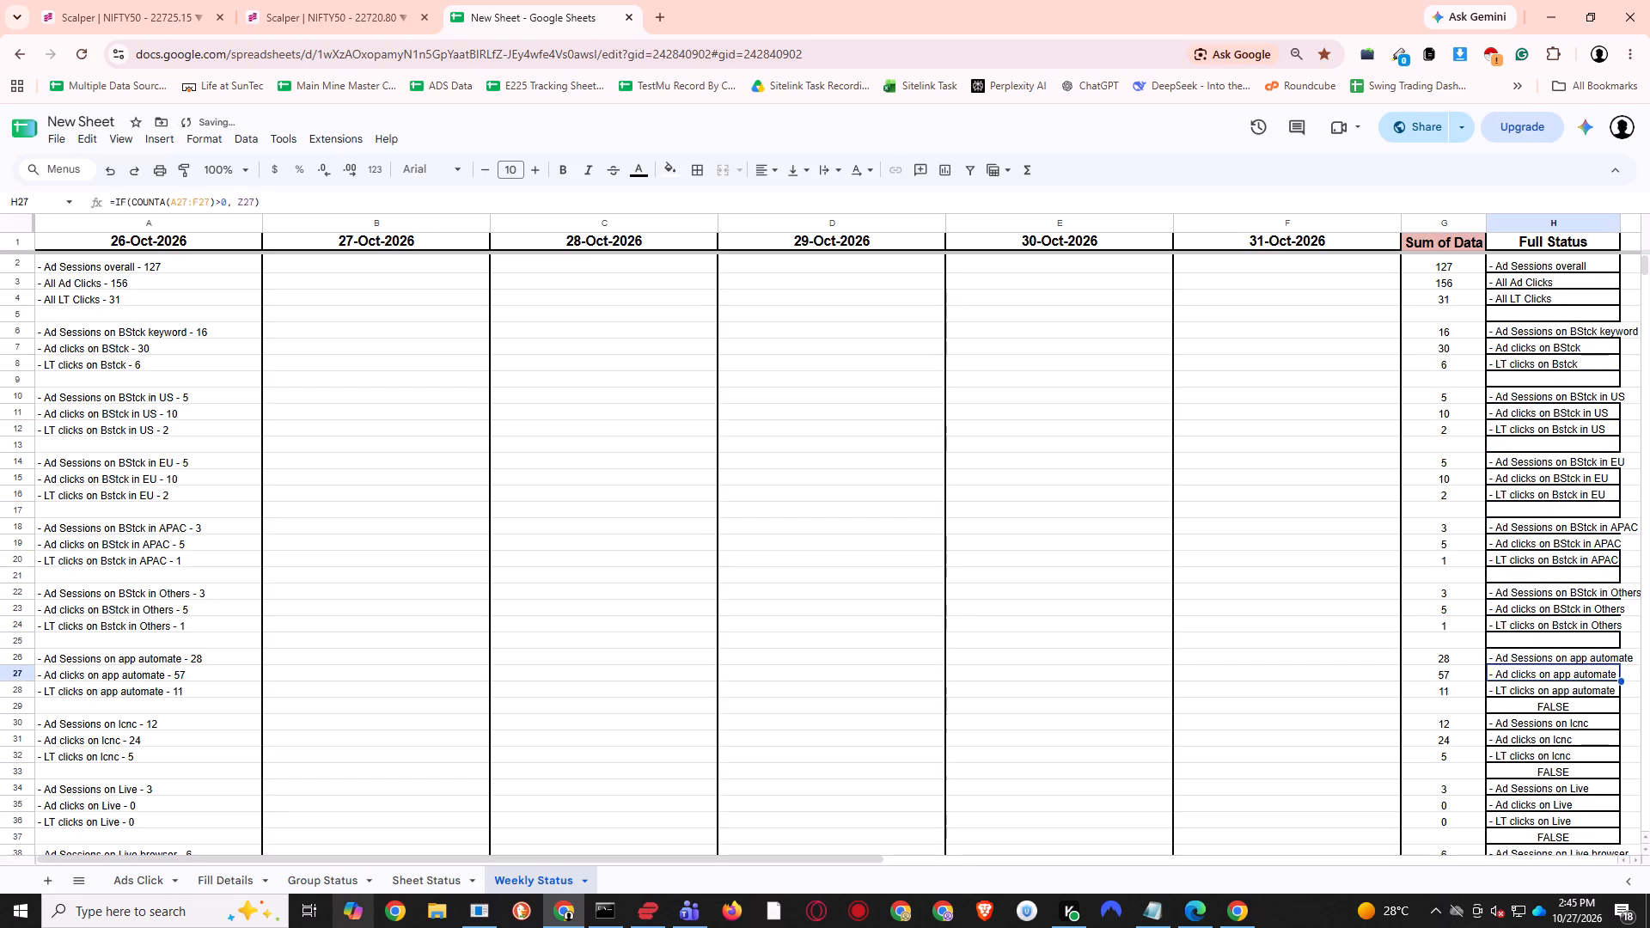
pyautogui.press('Down')
pyautogui.press('Down')
pyautogui.press('Delete')
pyautogui.press('Down')
pyautogui.press('Down')
pyautogui.press('Down')
pyautogui.press('Down')
pyautogui.press('Delete')
# Clear the Full Status formulas in the blank separator rows at H37 and H41.
pyautogui.press('Down')
pyautogui.press('Down')
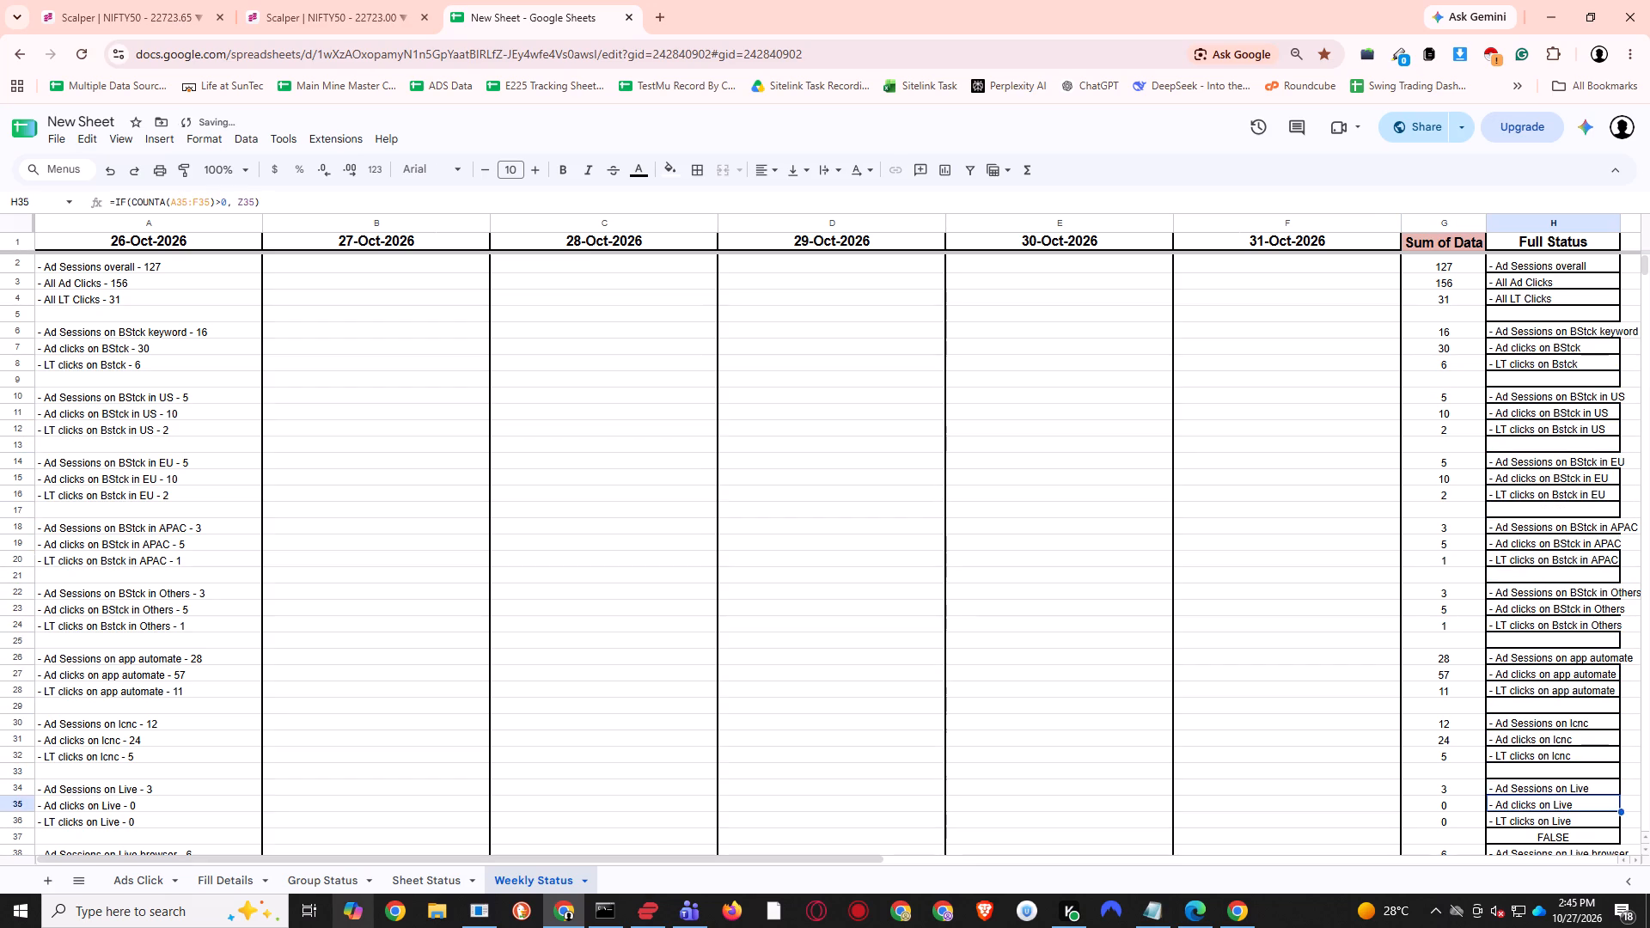
pyautogui.press('Down')
pyautogui.press('Down')
pyautogui.press('Delete')
pyautogui.press('Down')
pyautogui.press('Down')
pyautogui.press('Down')
pyautogui.press('Down')
pyautogui.press('Delete')
# Clear the Full Status formulas in the blank separator rows at H45 and H49.
pyautogui.press('Down')
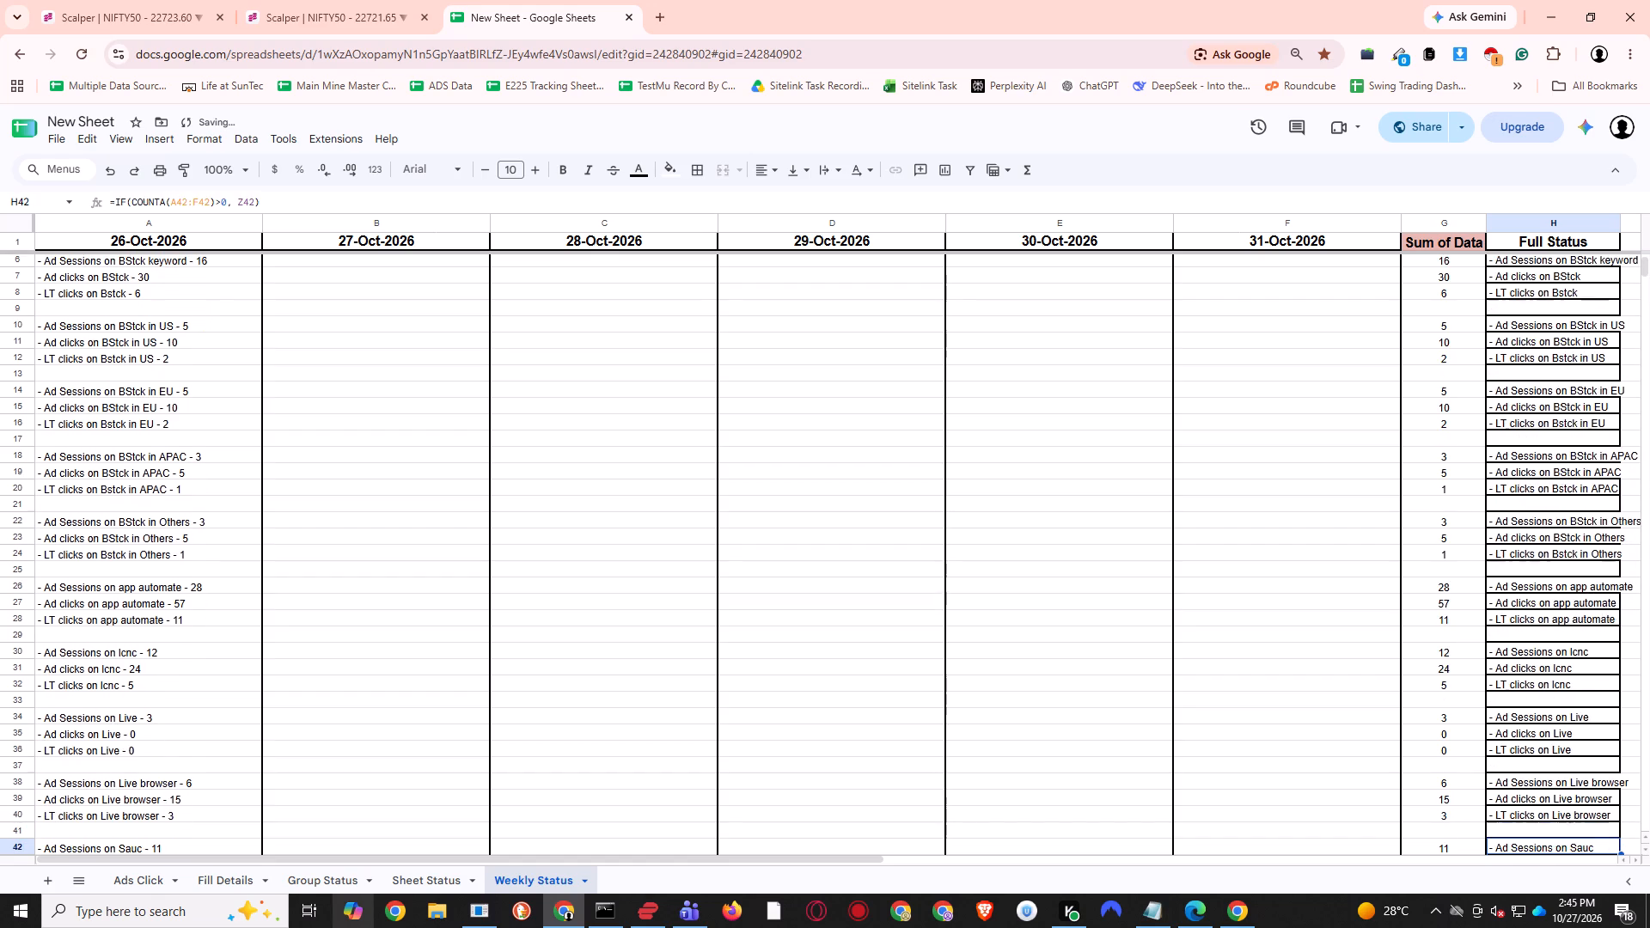
pyautogui.press('Down')
pyautogui.press('Down')
pyautogui.press('Down')
pyautogui.press('Delete')
pyautogui.press('Down')
pyautogui.press('Down')
pyautogui.press('Down')
pyautogui.press('Down')
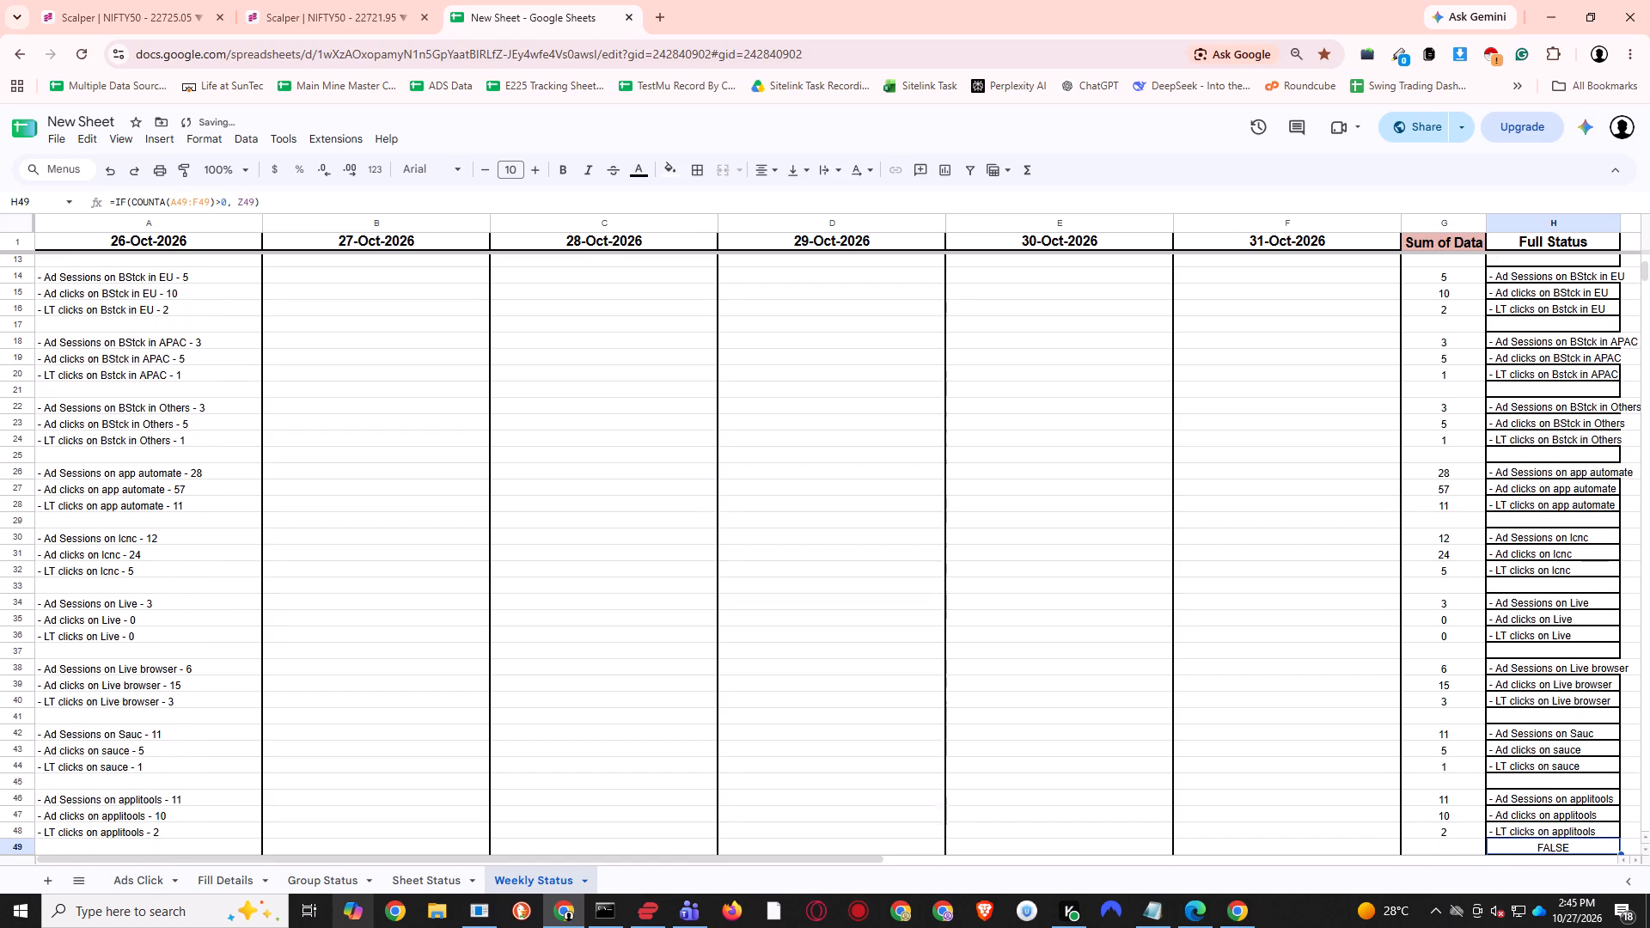
pyautogui.press('Delete')
# Clear the Full Status formulas in the blank separator rows at H53 and H57.
pyautogui.press('Down')
pyautogui.press('Down')
pyautogui.press('Down')
pyautogui.press('Down')
pyautogui.press('Delete')
pyautogui.press('Down')
pyautogui.press('Down')
pyautogui.press('Down')
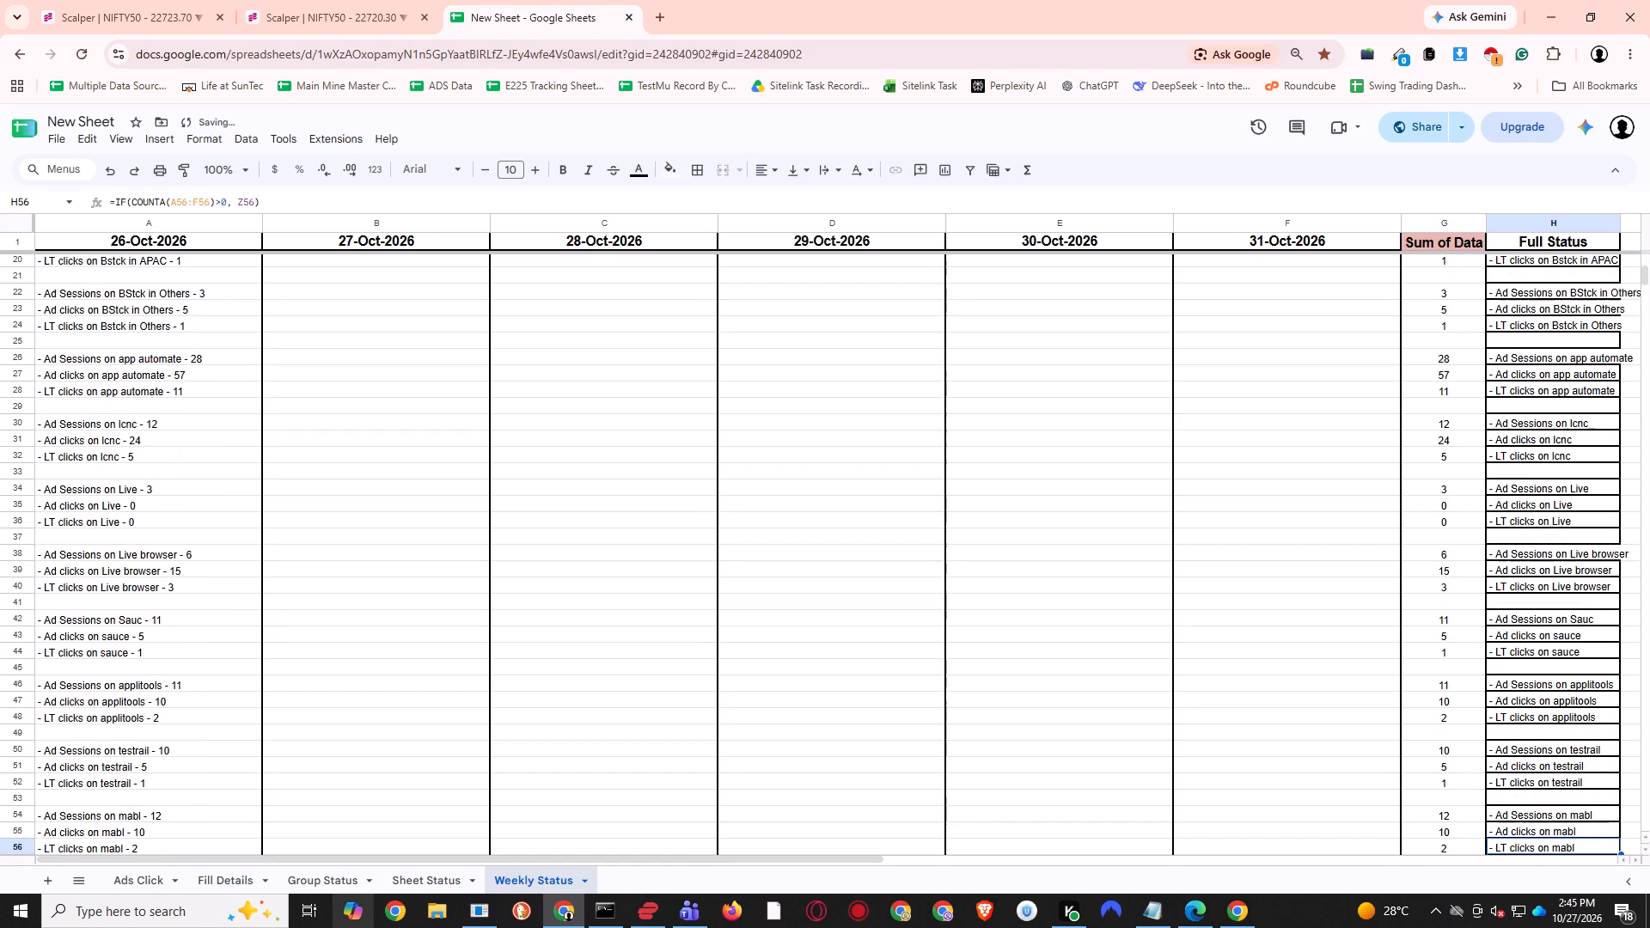
pyautogui.press('Down')
pyautogui.press('Down')
pyautogui.press('Up')
pyautogui.press('Delete')
# Clear the Full Status formulas in the blank separator rows at H61 and H65.
pyautogui.press('Down')
pyautogui.press('Down')
pyautogui.press('Down')
pyautogui.press('Down')
pyautogui.press('Down')
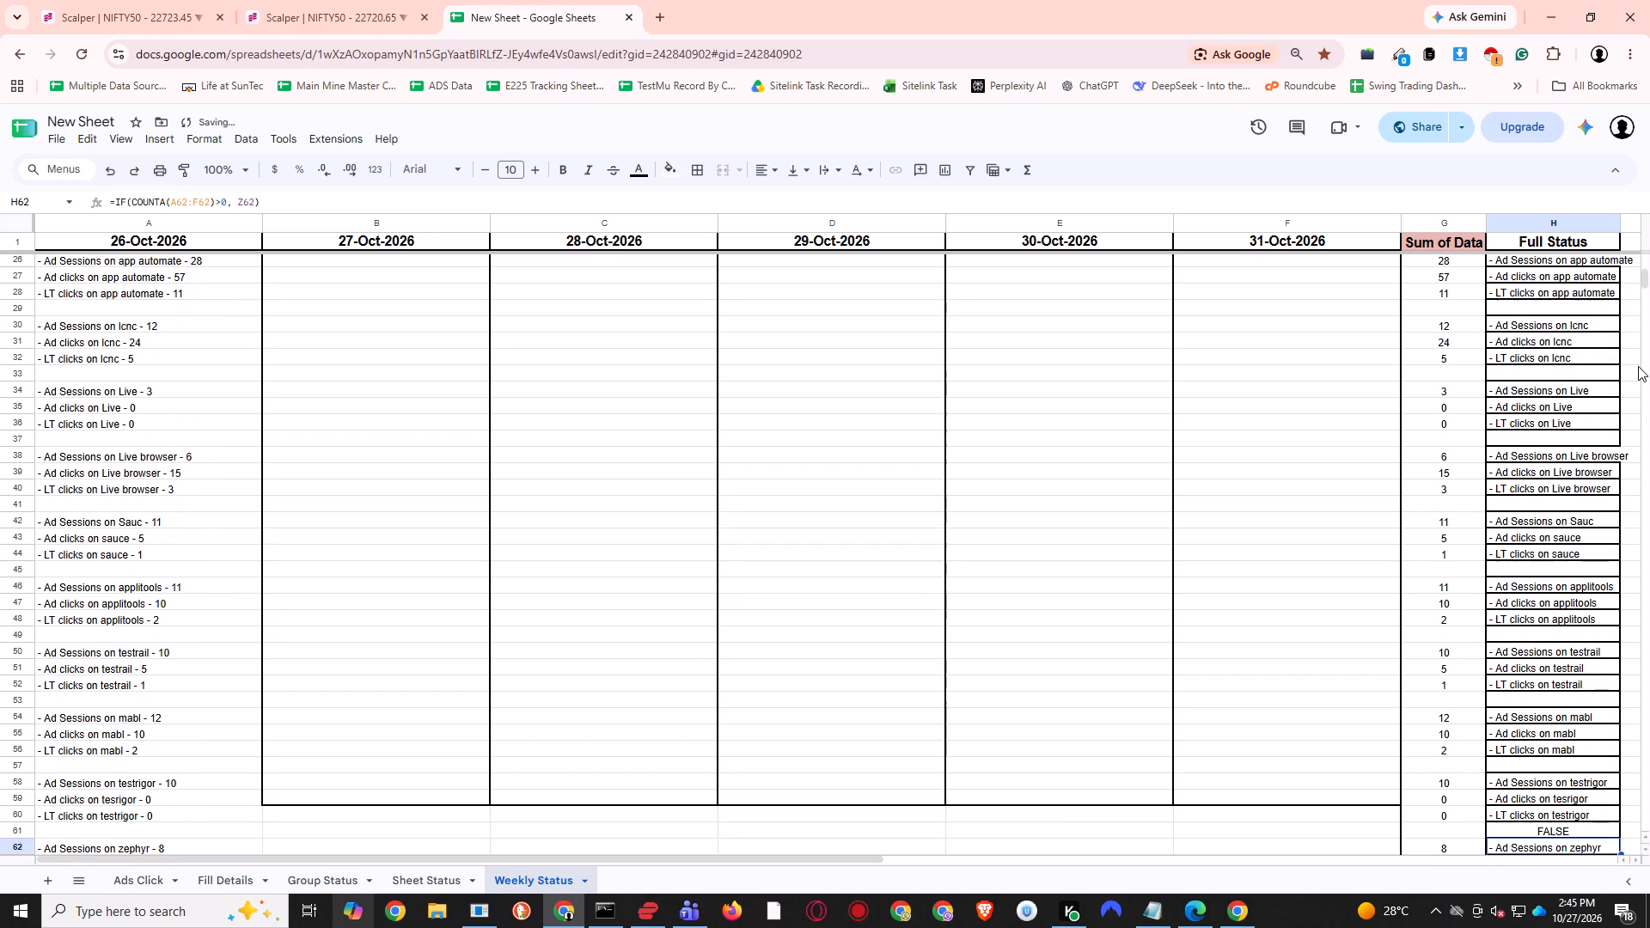
pyautogui.press('Up')
pyautogui.press('Delete')
pyautogui.press('Down')
pyautogui.press('Down')
pyautogui.press('Down')
pyautogui.press('Down')
pyautogui.press('Down')
pyautogui.press('Up')
pyautogui.press('Delete')
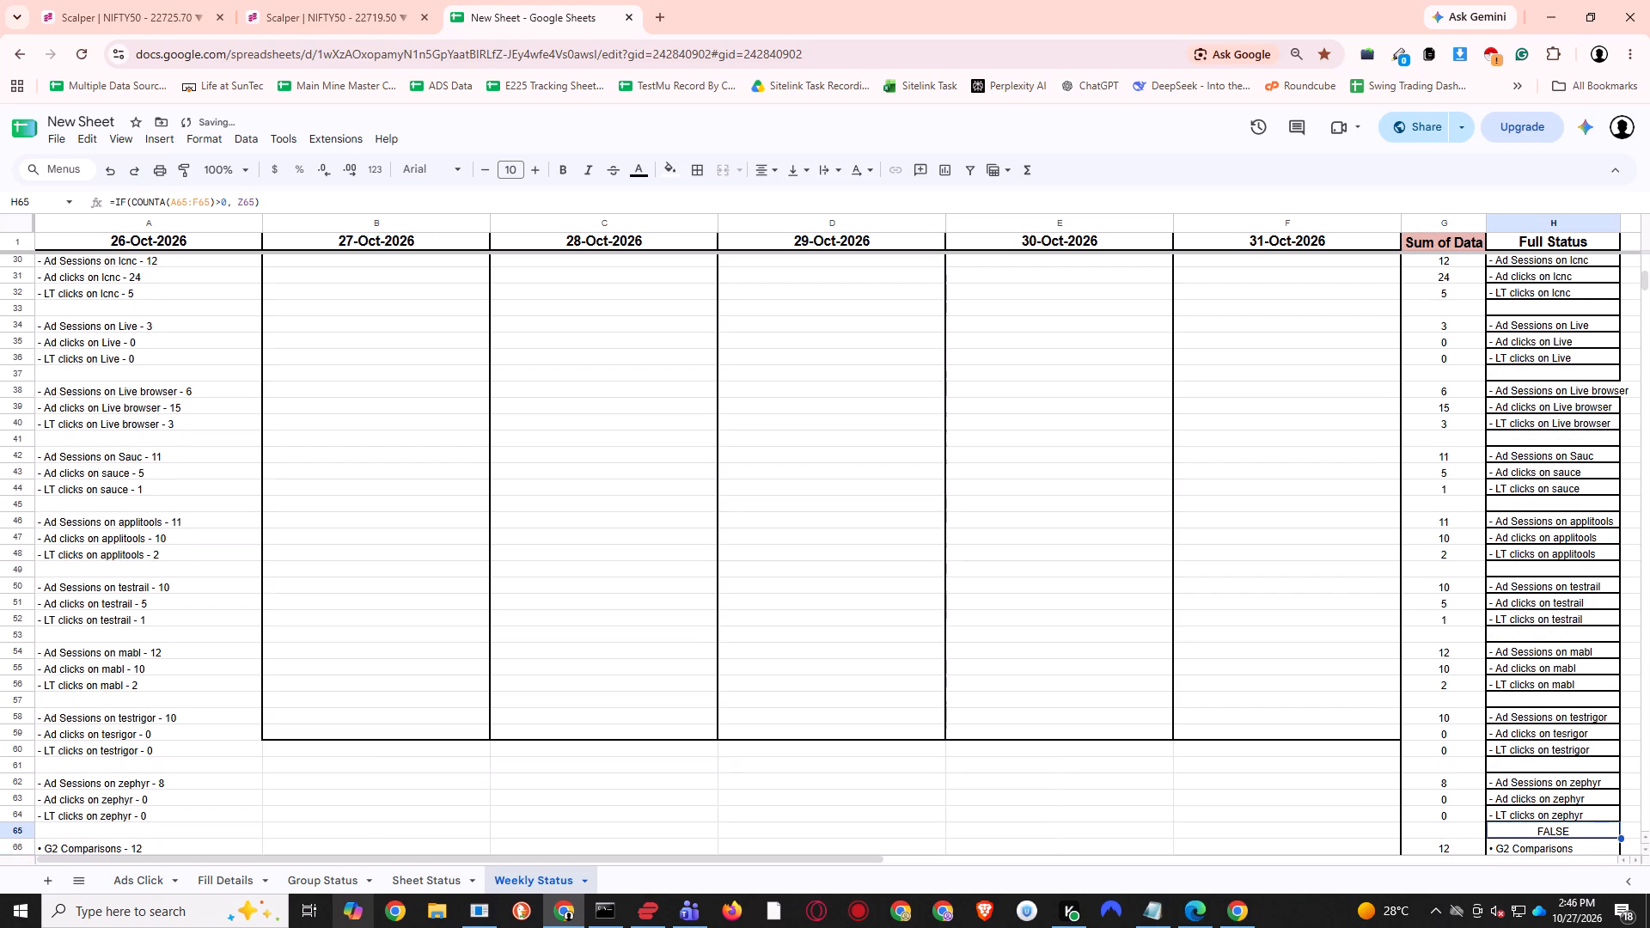
# Check the end of the Full Status column around H66, then review the column back up to H2.
pyautogui.press('Down')
pyautogui.press('Down')
pyautogui.press('Down')
pyautogui.press('Down')
pyautogui.press('Up')
pyautogui.press('Up')
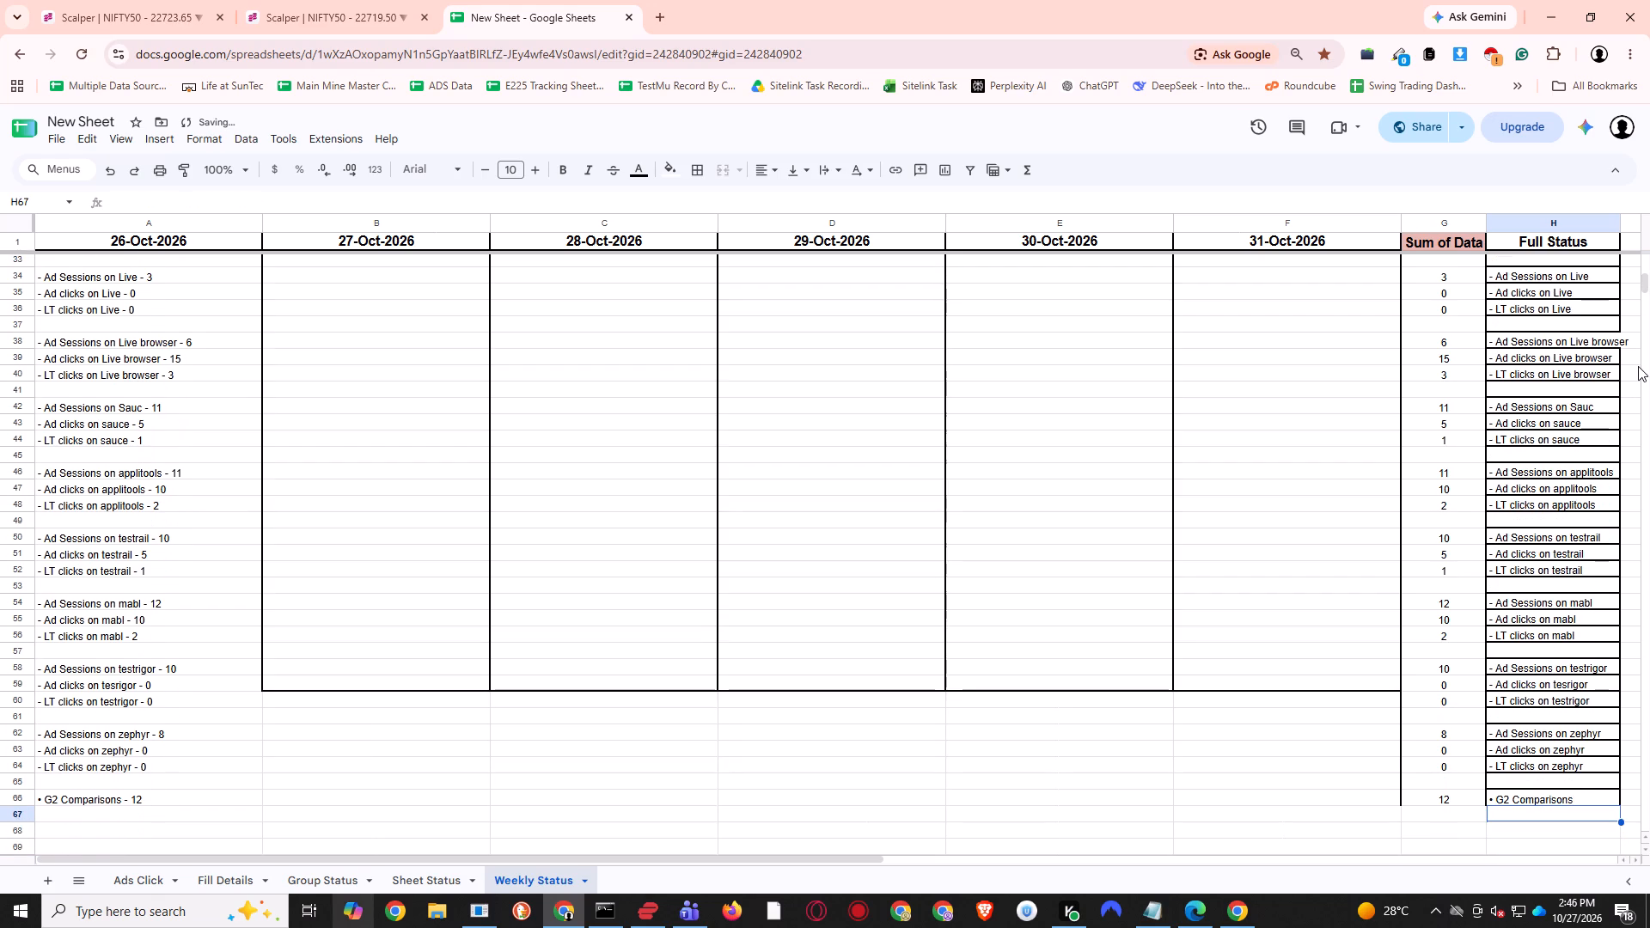
pyautogui.press('Up')
pyautogui.scroll(8, 1560, 415)
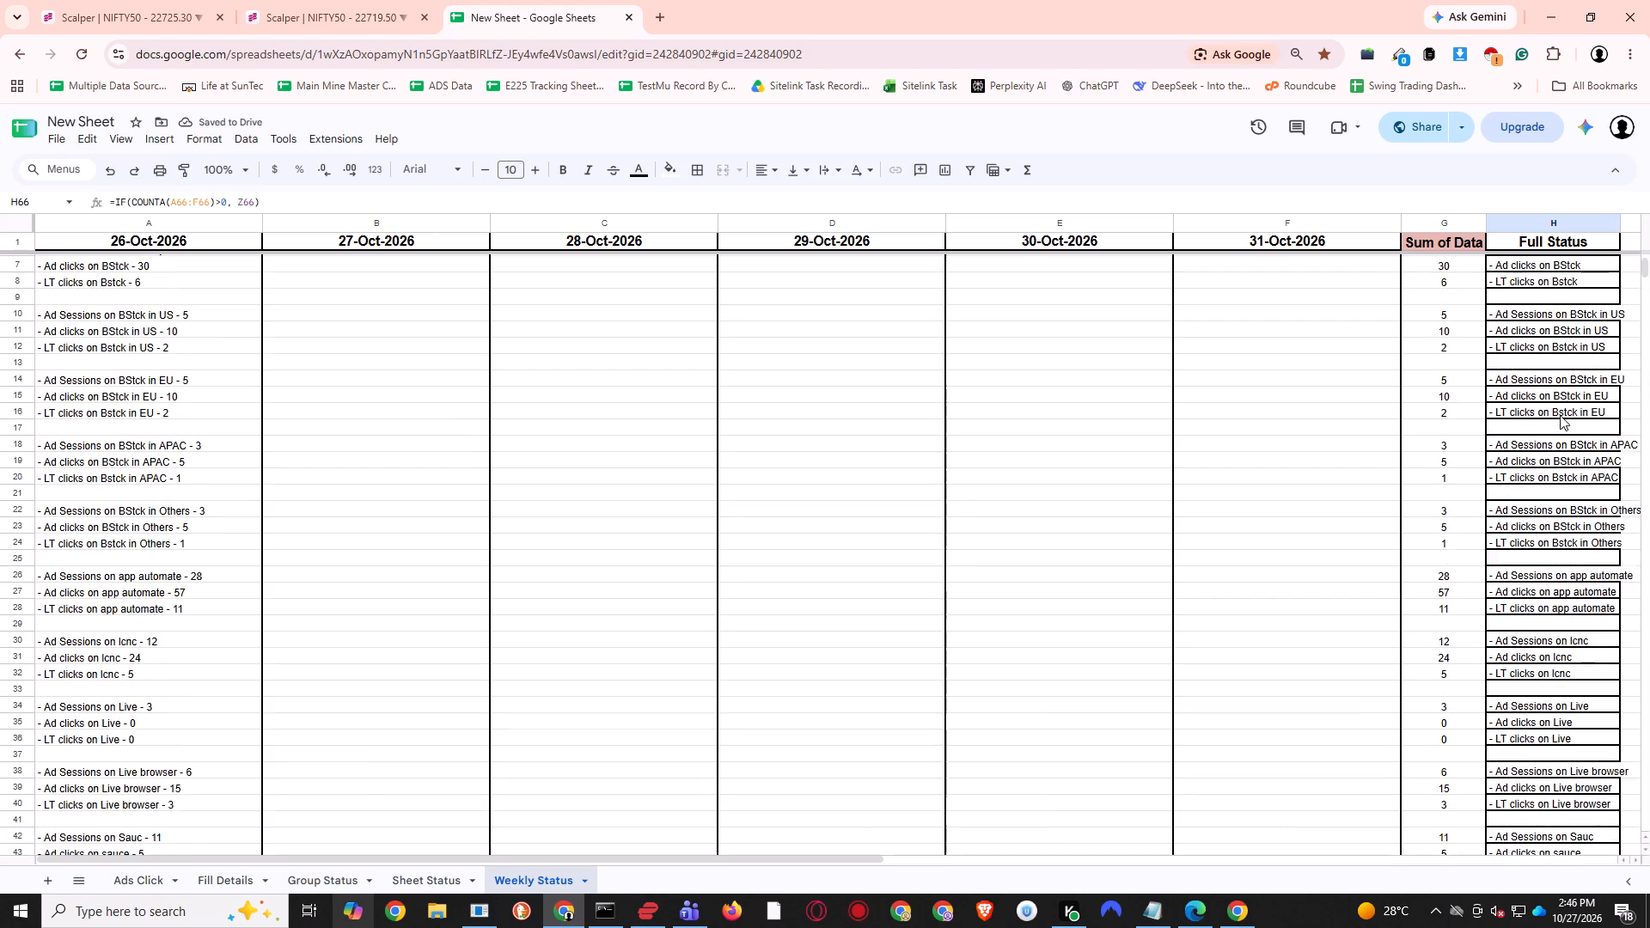
pyautogui.scroll(13, 1560, 415)
pyautogui.click(1605, 264)
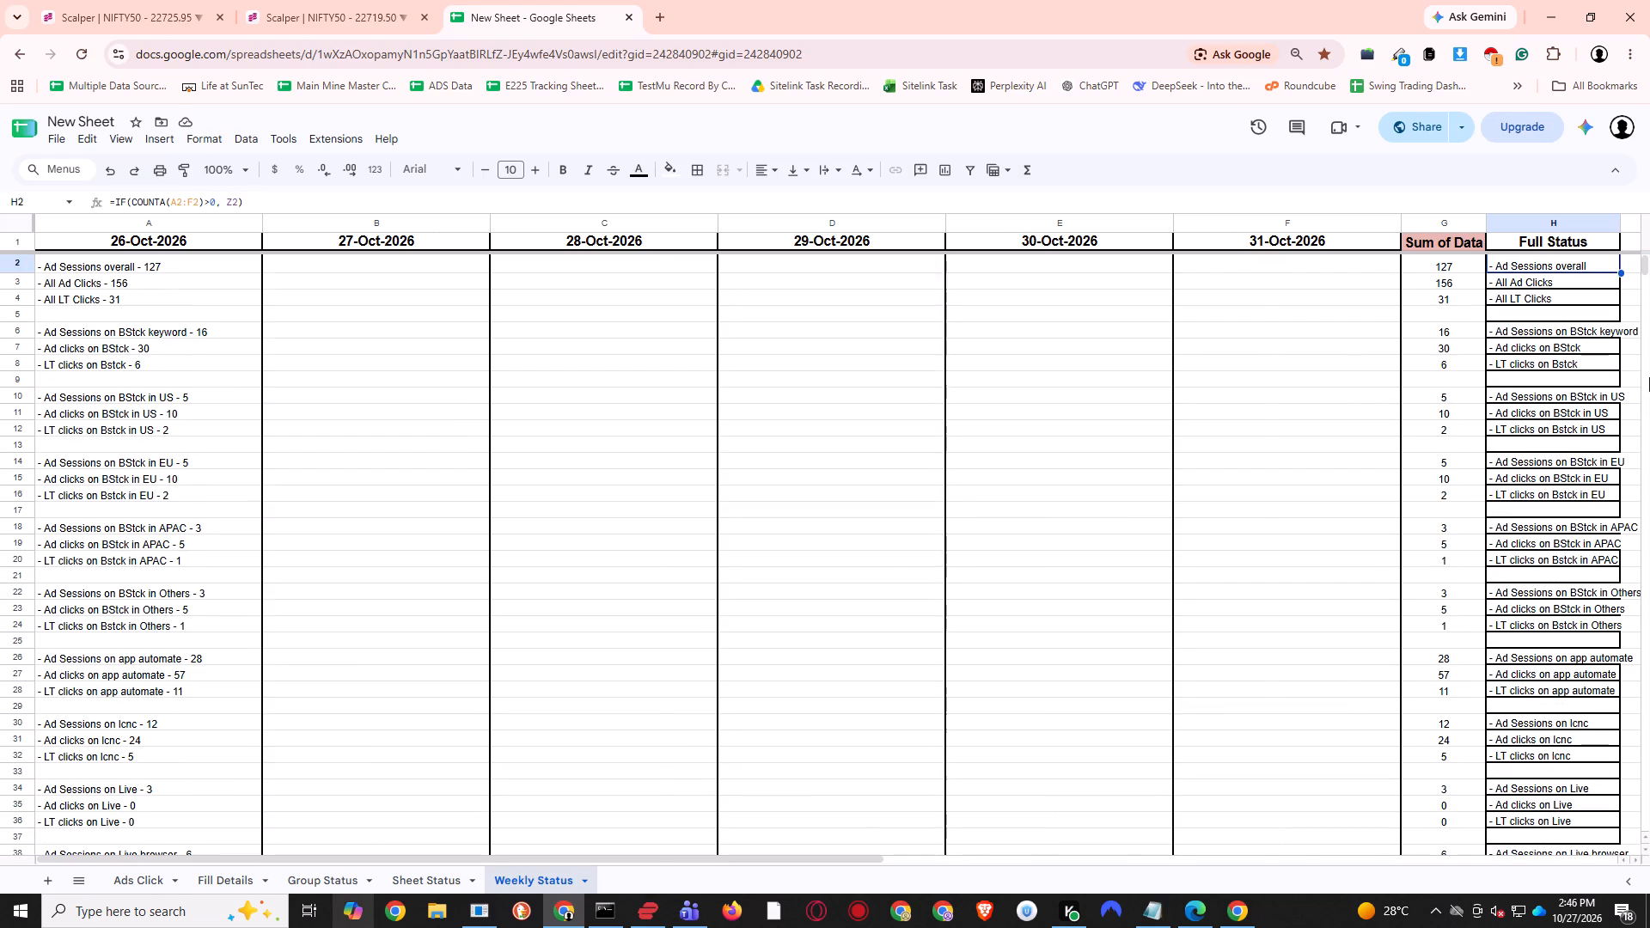
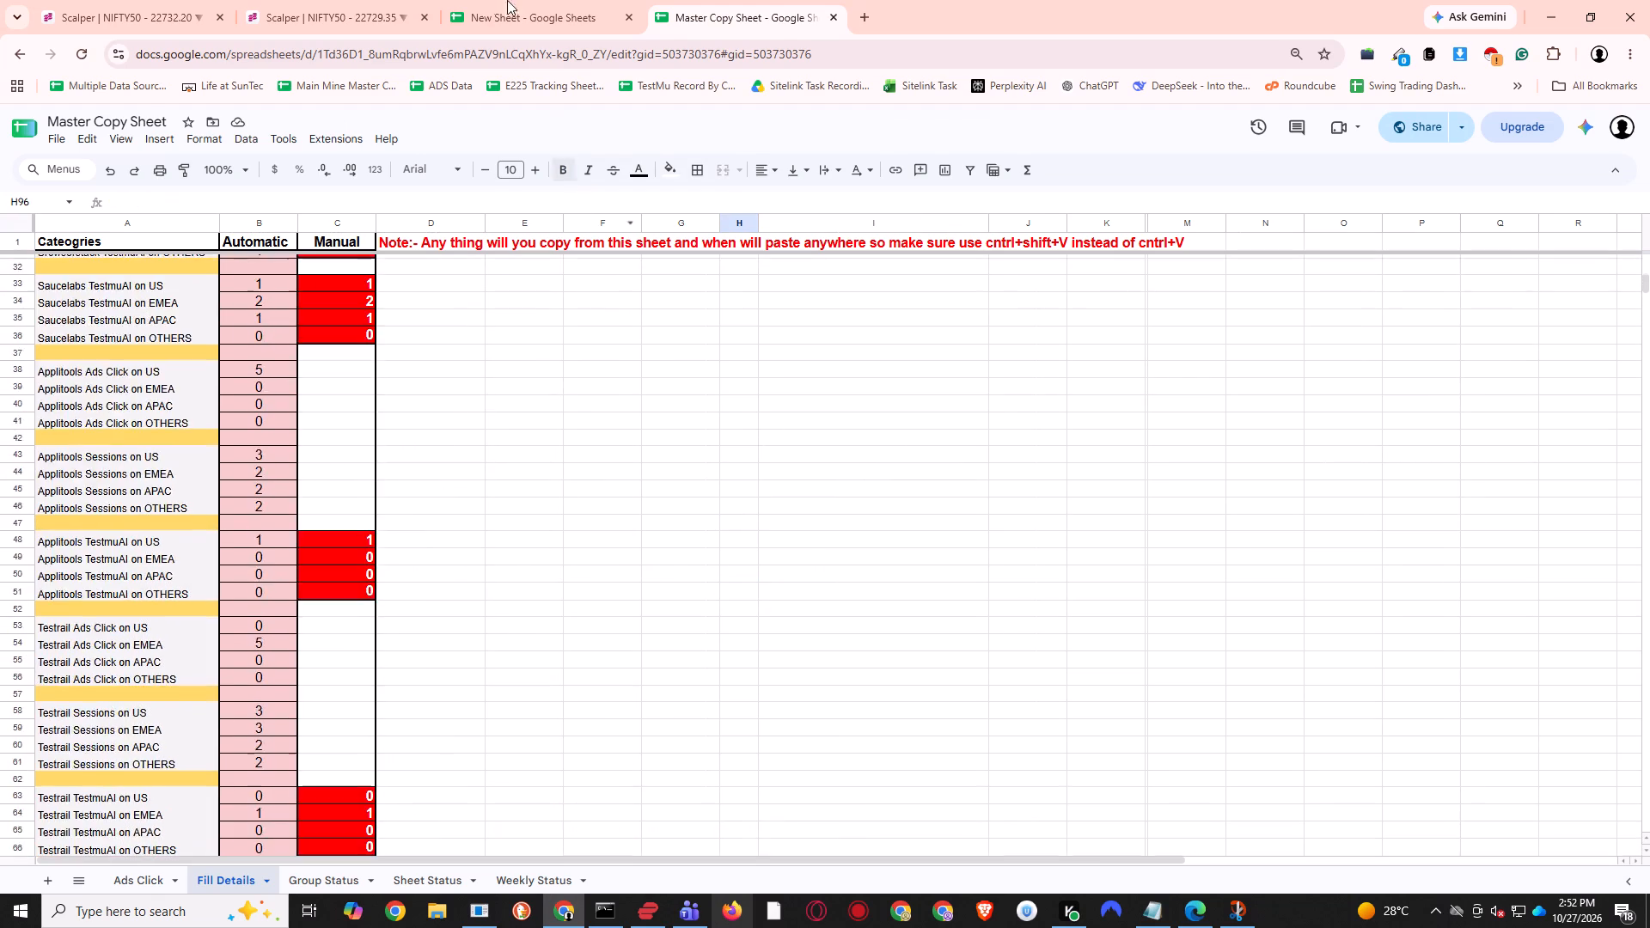
# Copy the range A1:Z66 from the Weekly Status sheet of the New Sheet spreadsheet.
pyautogui.click(504, 0)
pyautogui.click(986, 628)
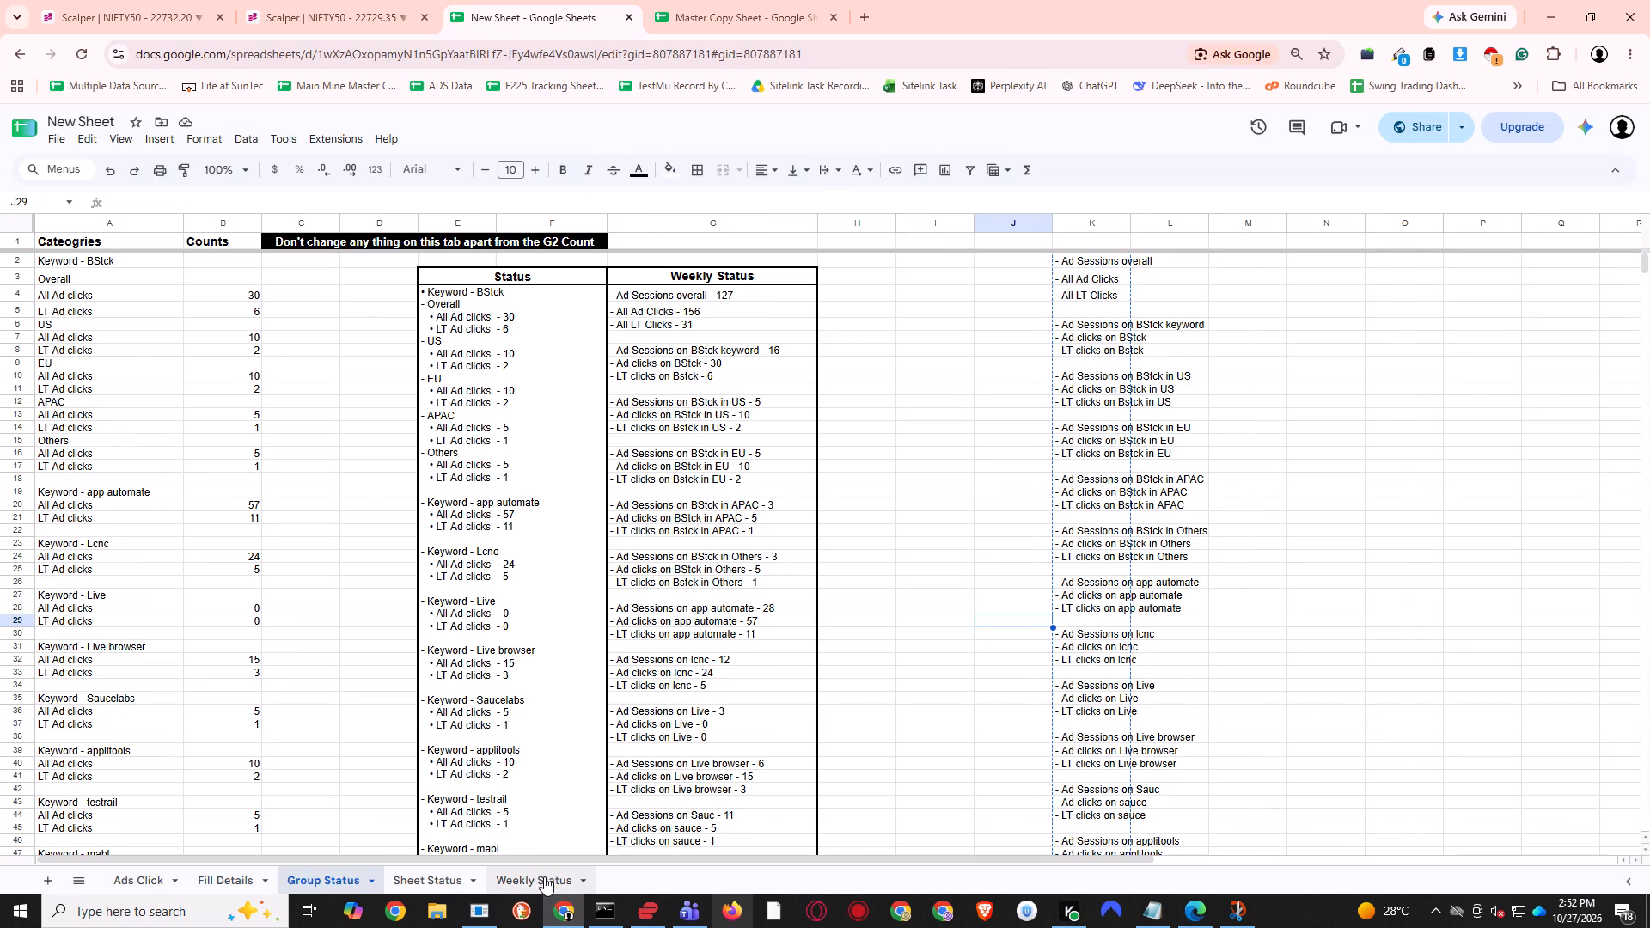
pyautogui.click(545, 877)
pyautogui.scroll(8, 468, 512)
pyautogui.scroll(16, 472, 519)
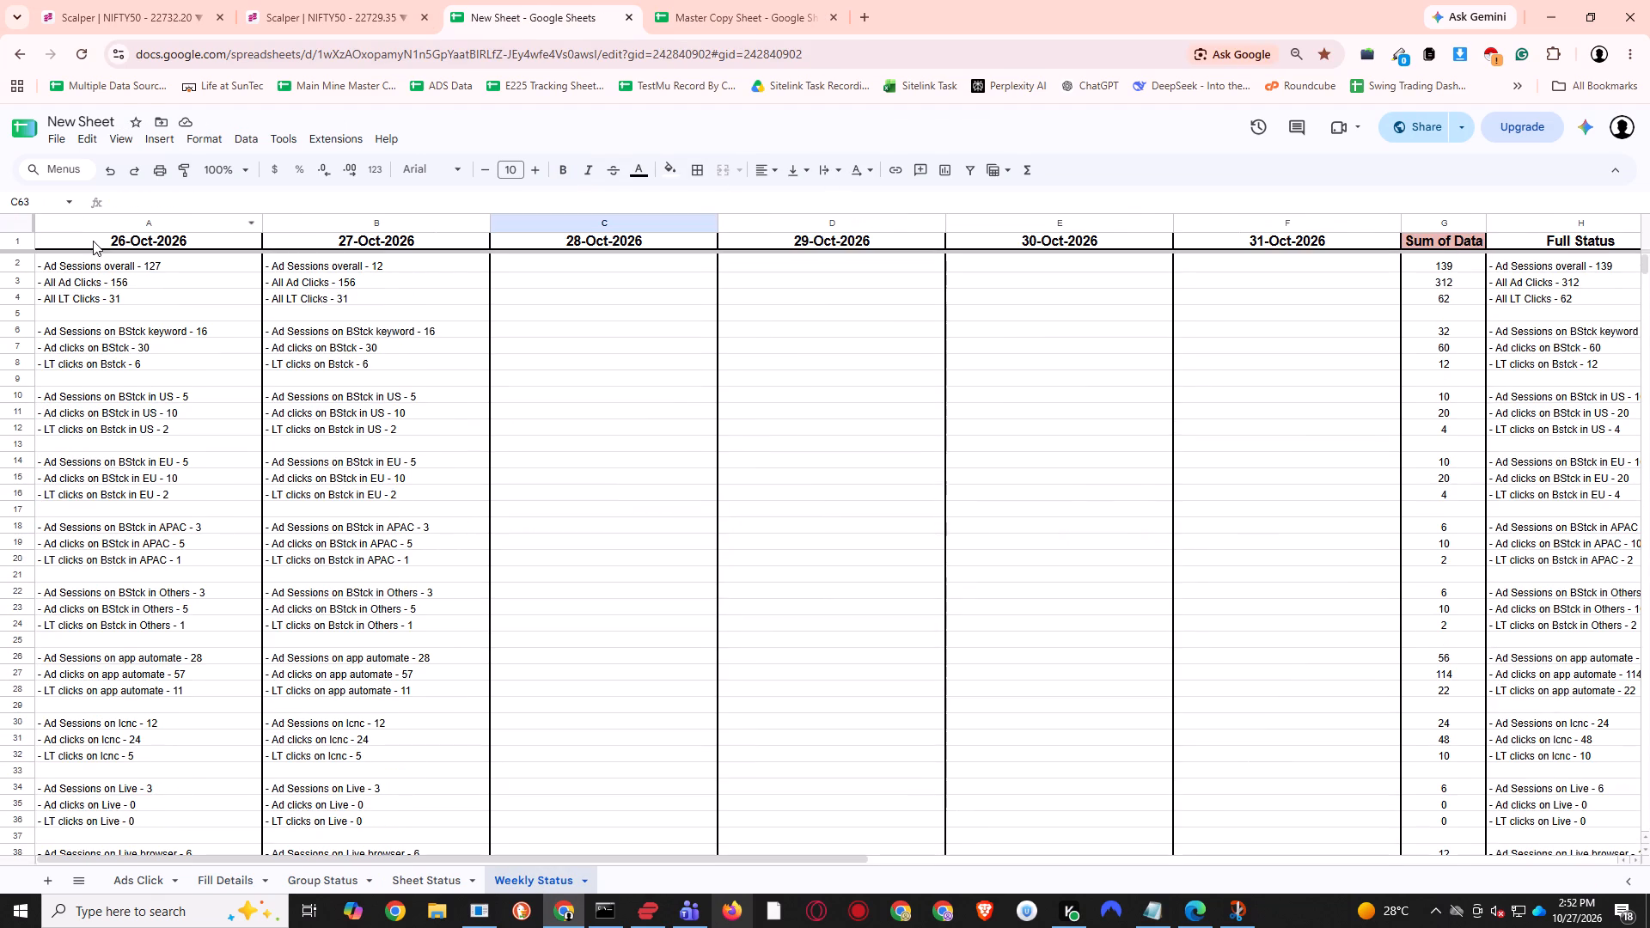
pyautogui.moveTo(98, 242); pyautogui.dragTo(925, 714)
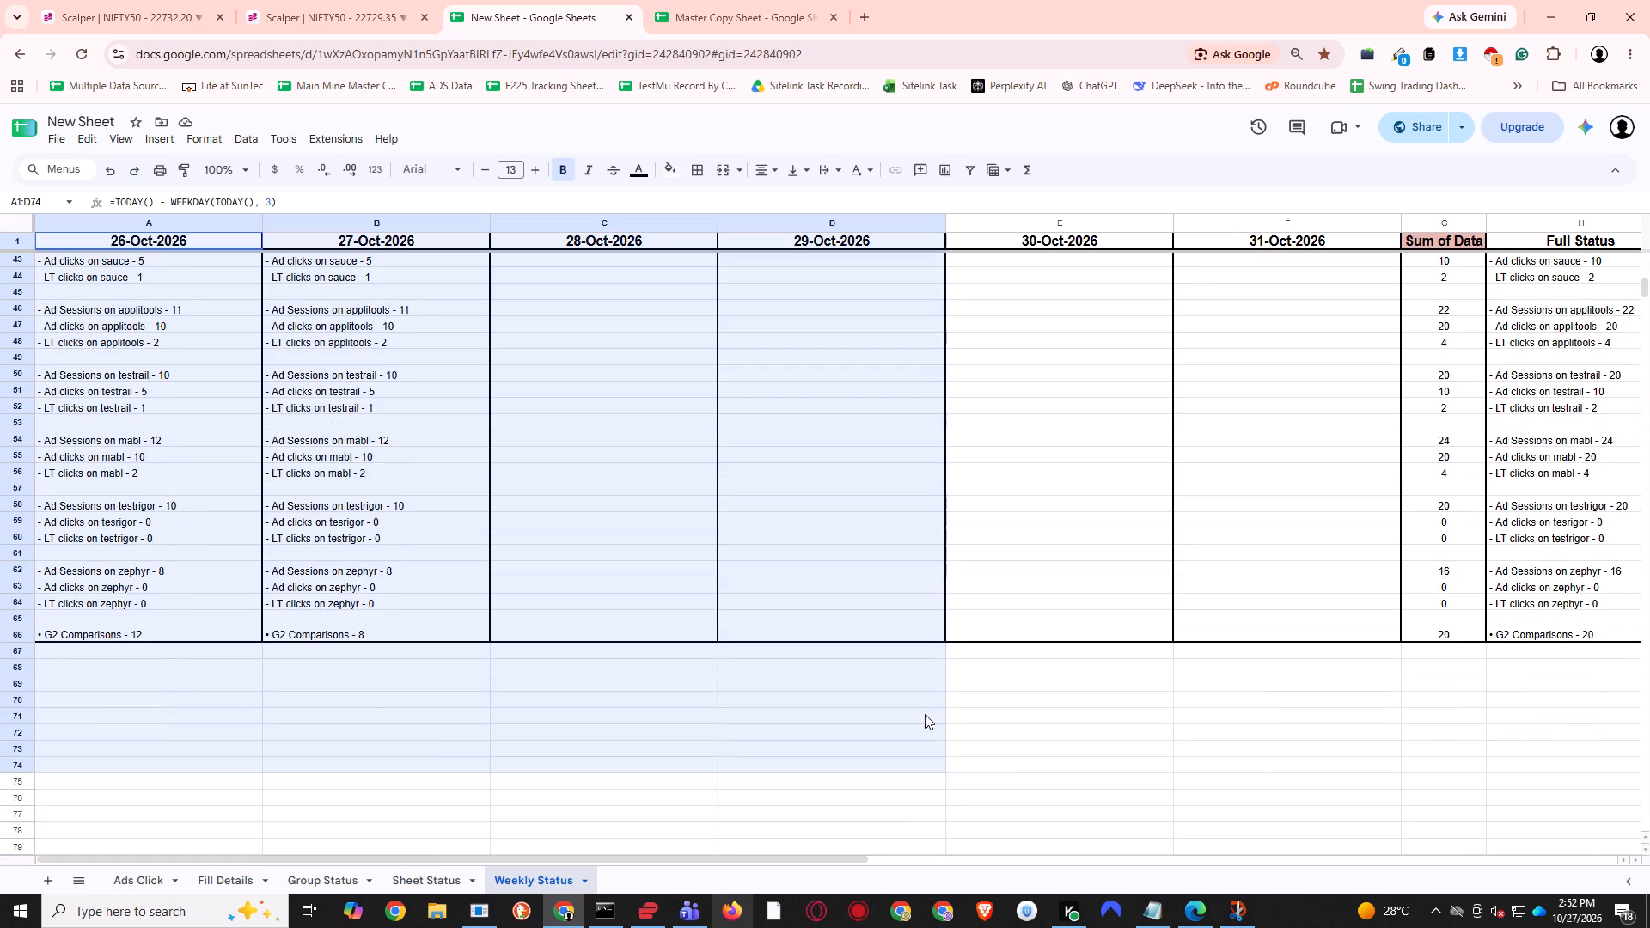
pyautogui.moveTo(925, 714); pyautogui.dragTo(944, 643)
pyautogui.hotkey('ctrl', 'shift', 'Right')
pyautogui.hotkey('ctrl', 'shift', 'Right')
pyautogui.hotkey('ctrl', 'shift', 'Right')
pyautogui.hotkey('ctrl', 'shift', 'Right')
pyautogui.hotkey('ctrl', 'shift', 'Right')
pyautogui.hotkey('ctrl', 'shift', 'Right')
pyautogui.hotkey('ctrl', 'shift', 'Right')
pyautogui.hotkey('ctrl', 'shift', 'Right')
pyautogui.hotkey('ctrl', 'shift', 'Right')
pyautogui.hotkey('ctrl', 'shift', 'Right')
pyautogui.hotkey('ctrl', 'shift', 'Right')
pyautogui.hotkey('ctrl', 'shift', 'Right')
pyautogui.hotkey('ctrl', 'shift', 'Right')
pyautogui.hotkey('ctrl', 'shift', 'Right')
pyautogui.hotkey('ctrl', 'shift', 'Right')
pyautogui.hotkey('ctrl', 'shift', 'Right')
pyautogui.hotkey('ctrl', 'shift', 'Right')
pyautogui.hotkey('ctrl', 'shift', 'Right')
pyautogui.hotkey('ctrl', 'shift', 'Right')
pyautogui.hotkey('ctrl', 'shift', 'Right')
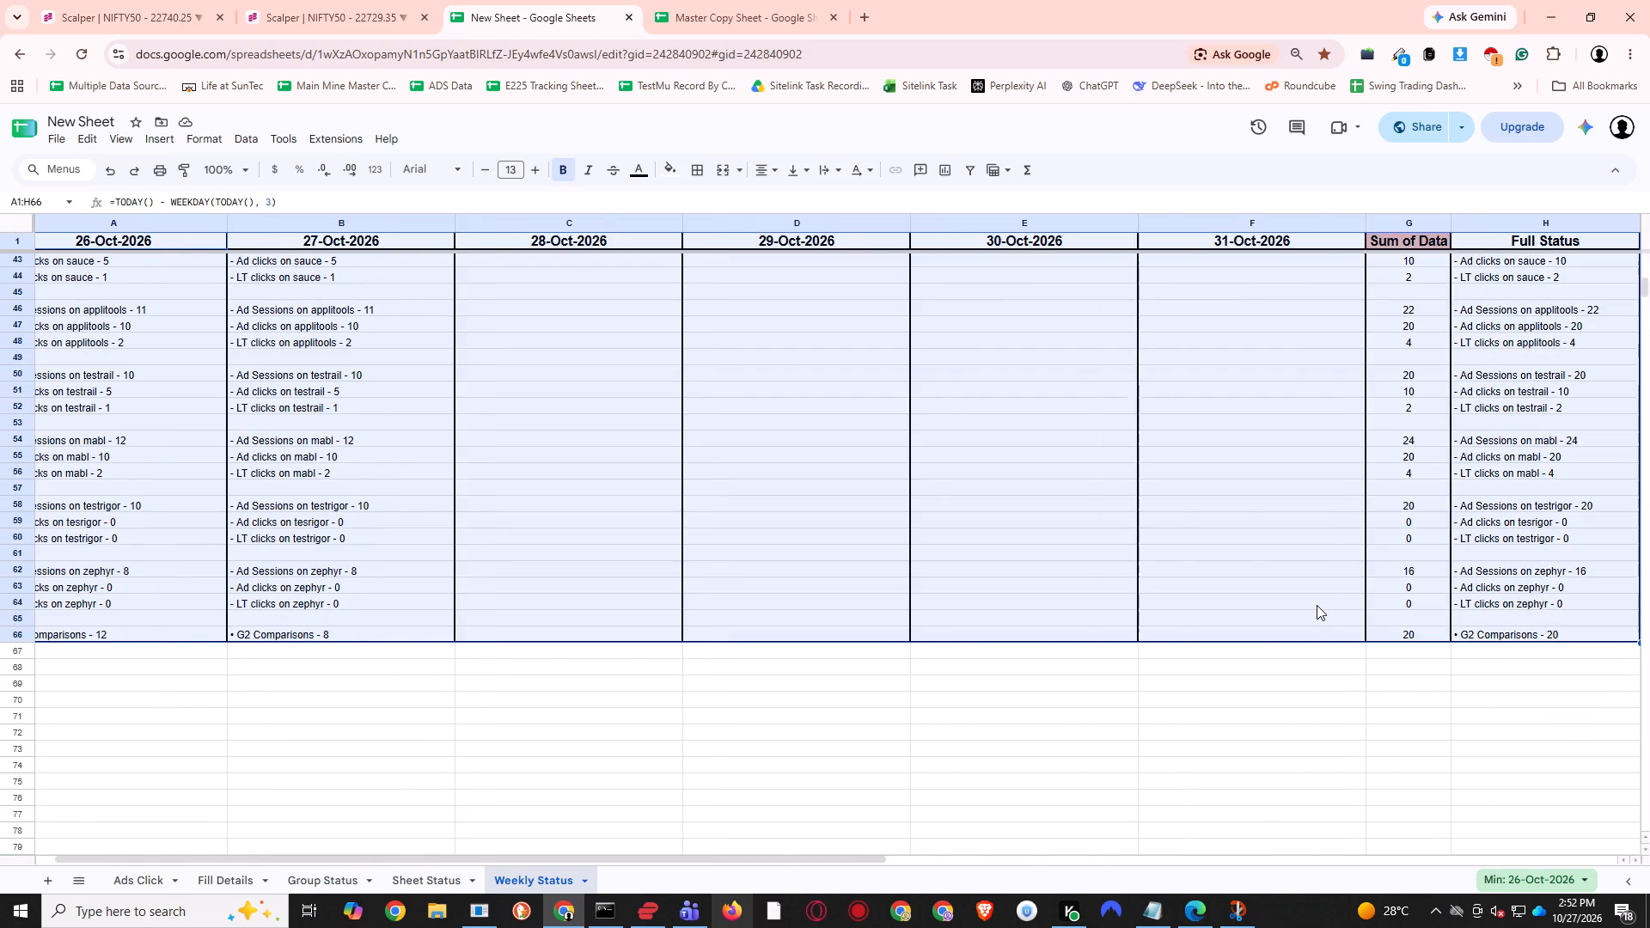
pyautogui.hotkey('ctrl', 'c')
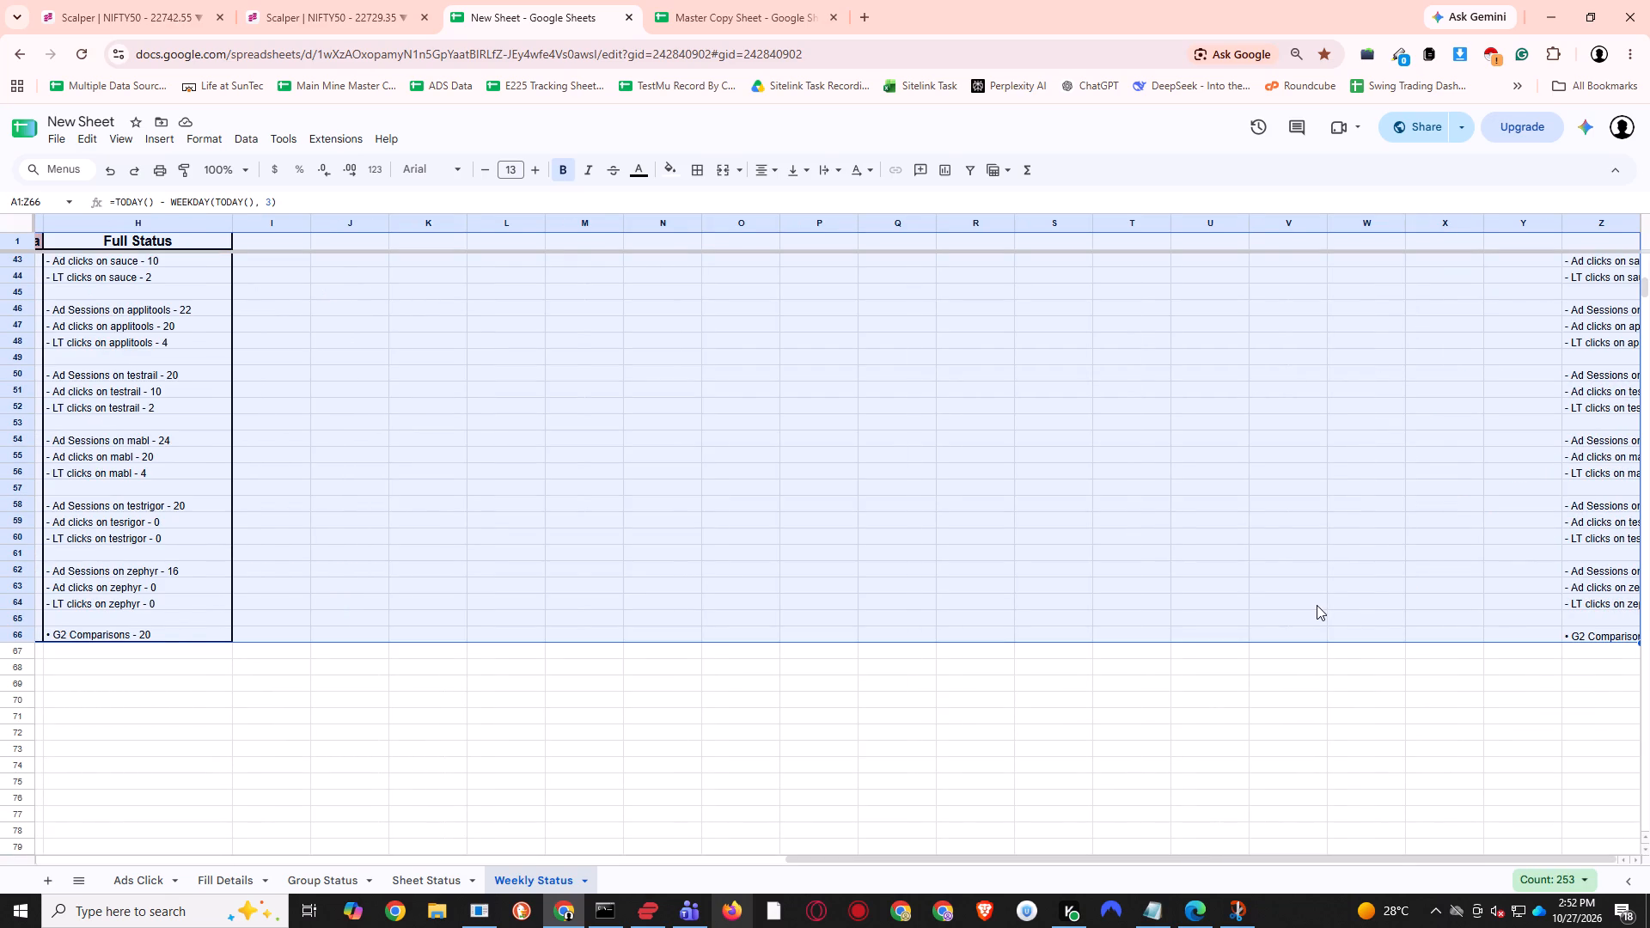
pyautogui.hotkey('ctrl', 'c')
pyautogui.hotkey('ctrl', 'c')
pyautogui.hotkey('ctrl', 'c')
# Paste the copied range at A1 of the Weekly Status sheet in the Master Copy Sheet spreadsheet and check the pasted rows.
pyautogui.click(745, 0)
pyautogui.scroll(6, 504, 397)
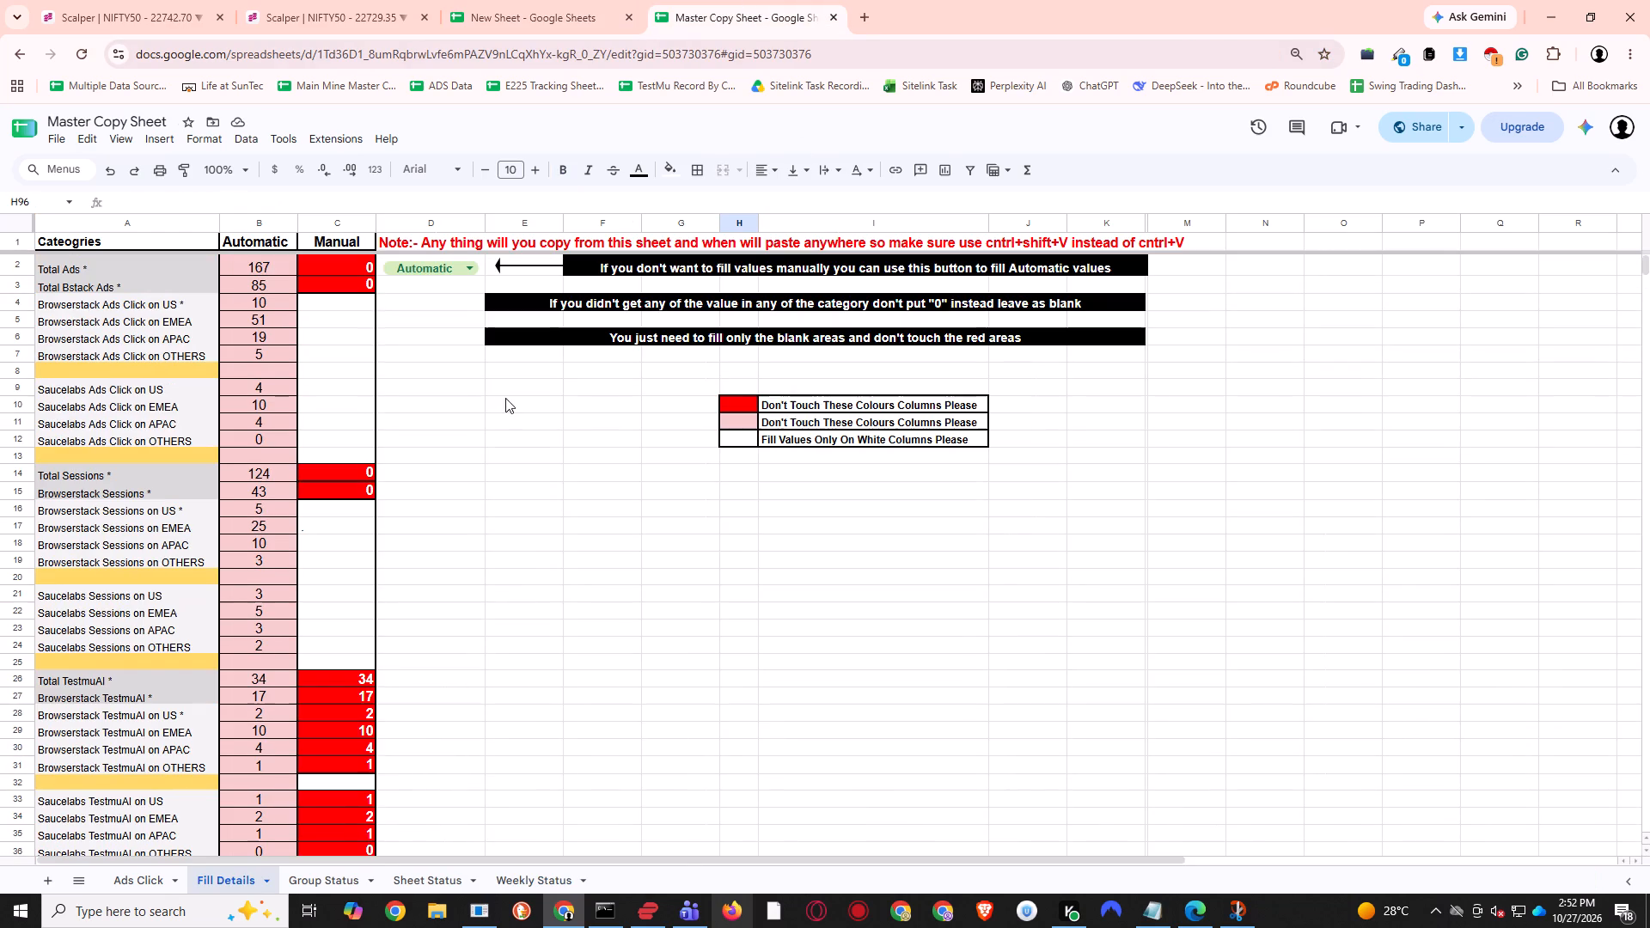
pyautogui.click(535, 876)
pyautogui.scroll(8, 517, 783)
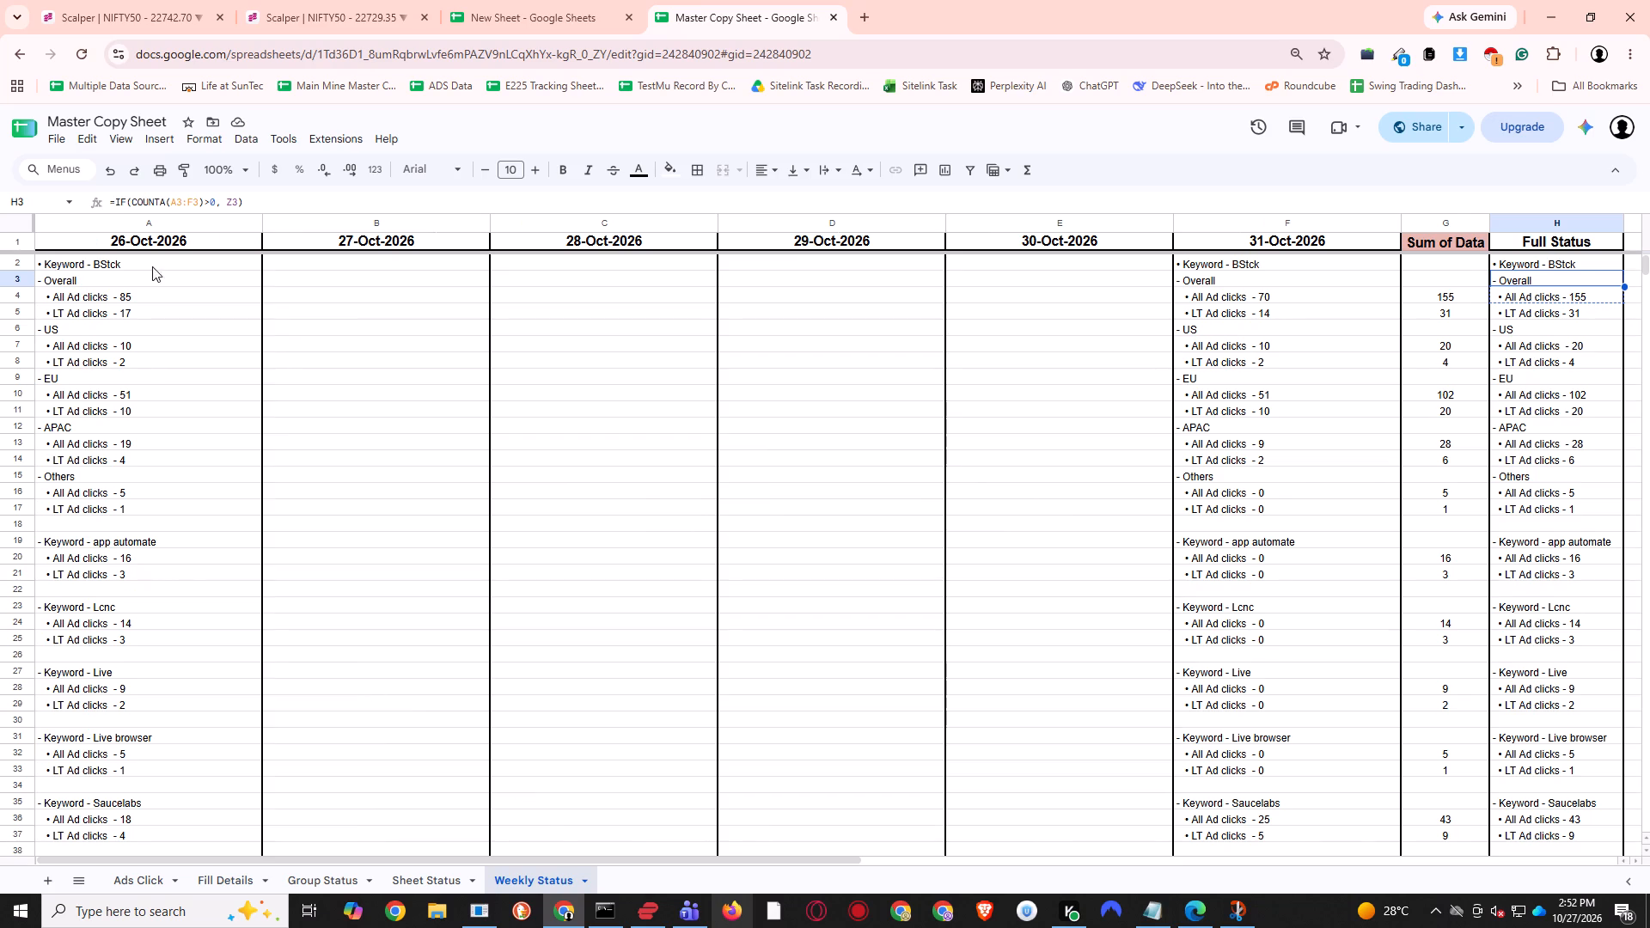
pyautogui.click(161, 247)
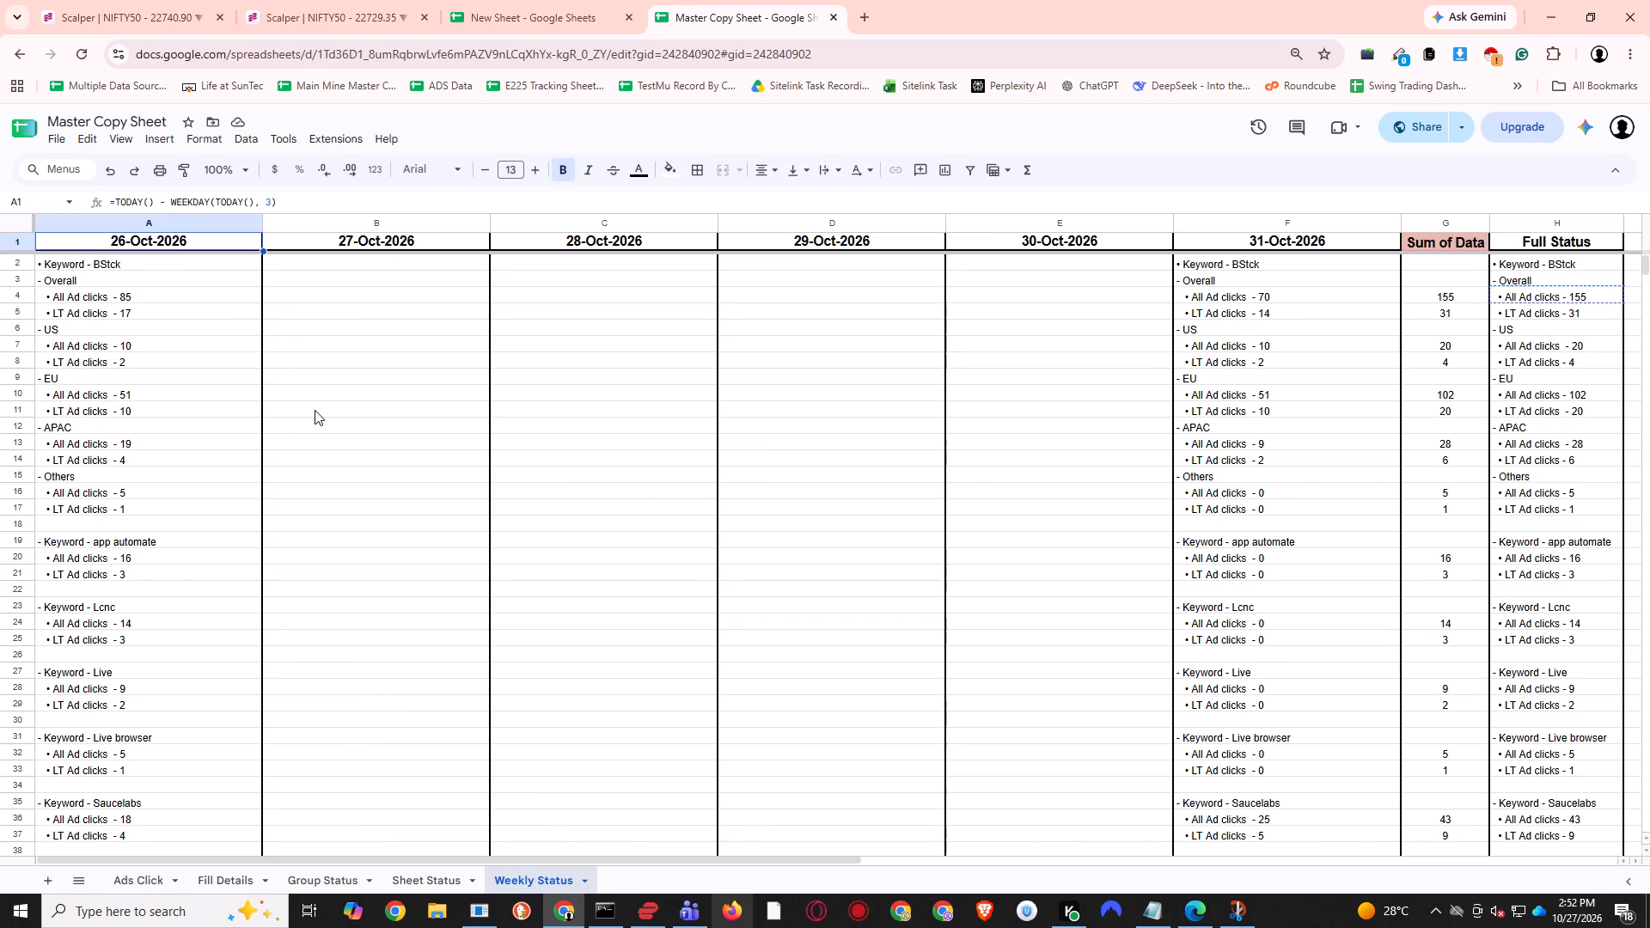
pyautogui.hotkey('ctrl', 'v')
pyautogui.scroll(-11, 655, 518)
pyautogui.scroll(3, 663, 519)
pyautogui.click(677, 479)
pyautogui.scroll(11, 842, 530)
pyautogui.click(852, 396)
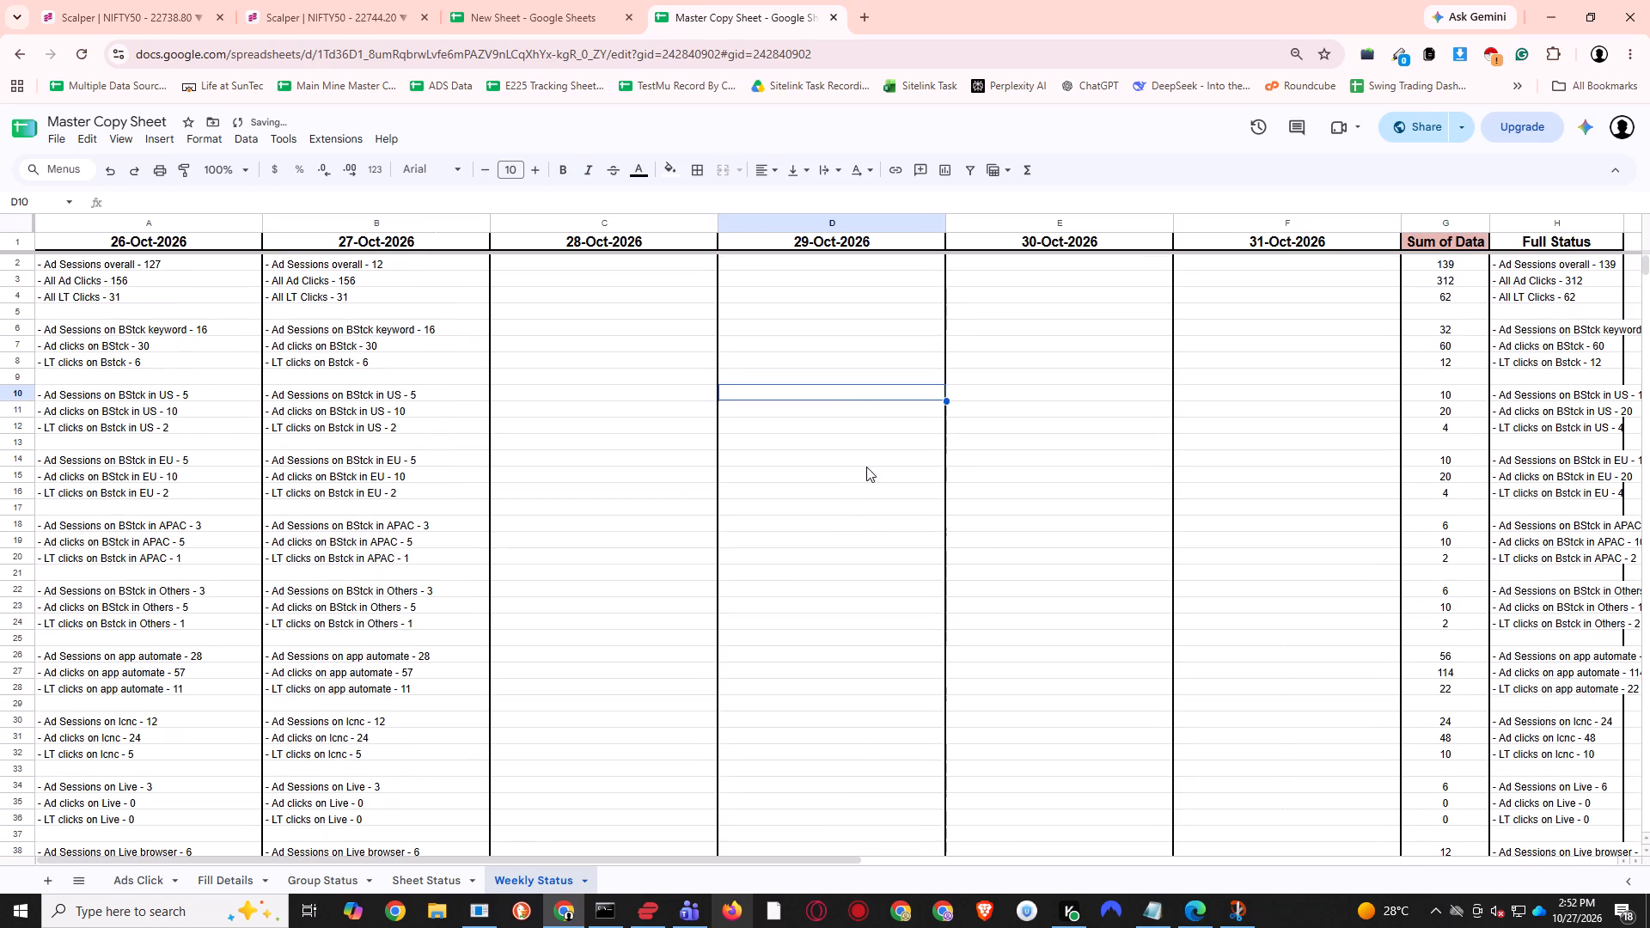
pyautogui.scroll(4, 432, 306)
# Clear the 27-Oct-2026 entries in B2:B66 of the Master Copy Sheet's Weekly Status sheet.
pyautogui.moveTo(439, 266); pyautogui.dragTo(430, 553)
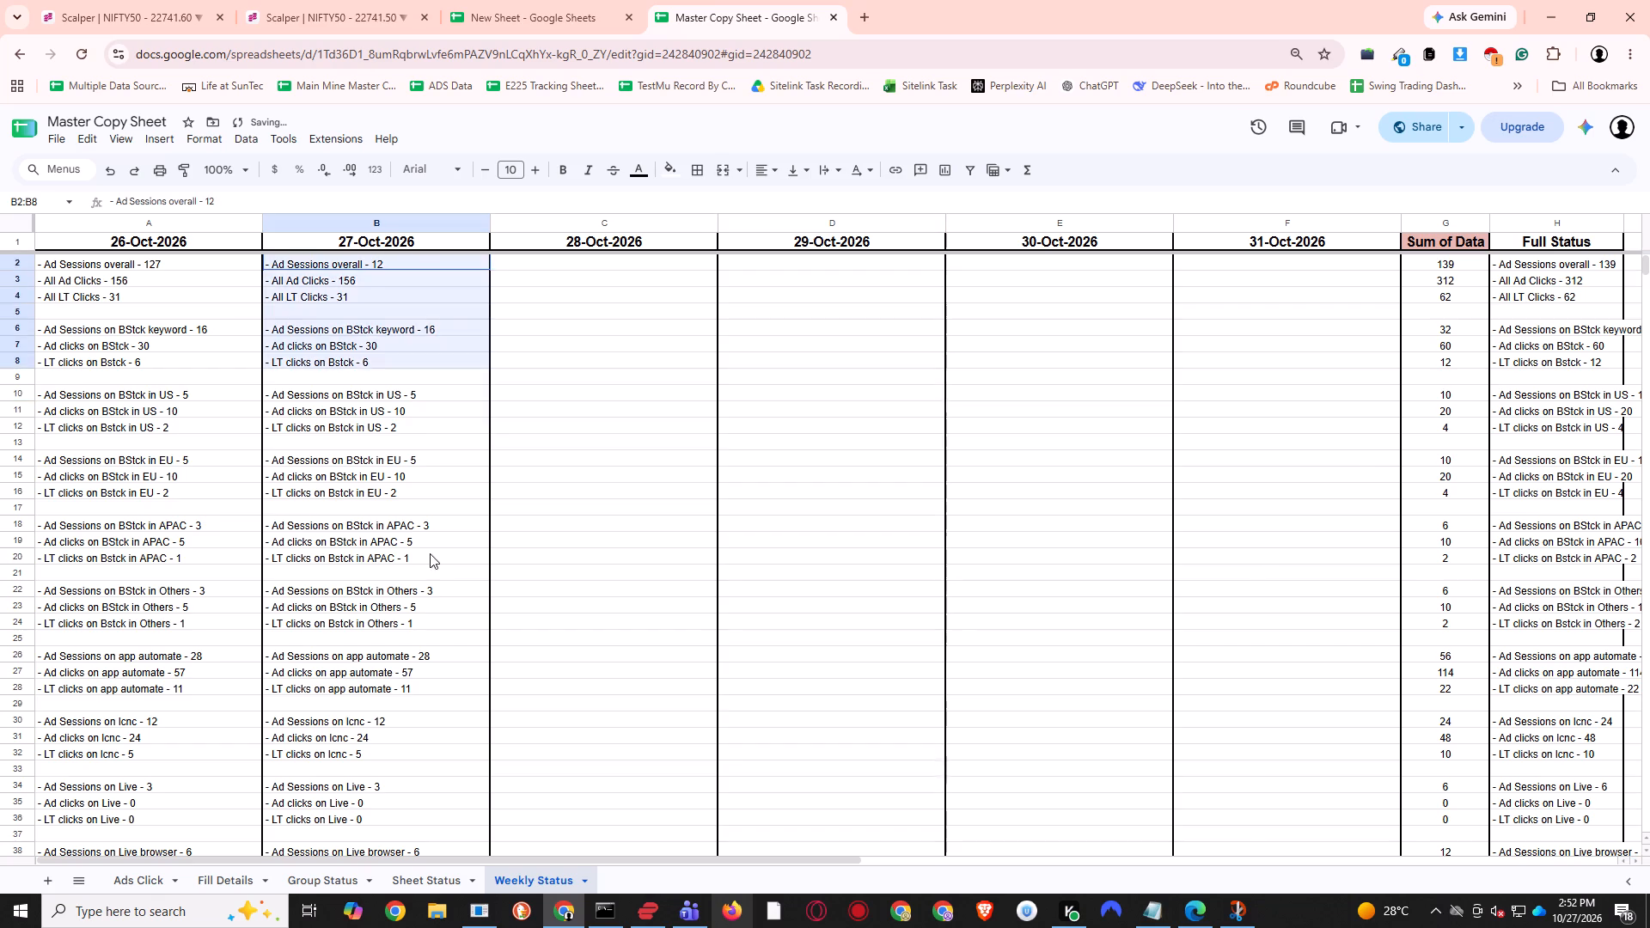
pyautogui.moveTo(430, 553); pyautogui.dragTo(414, 701)
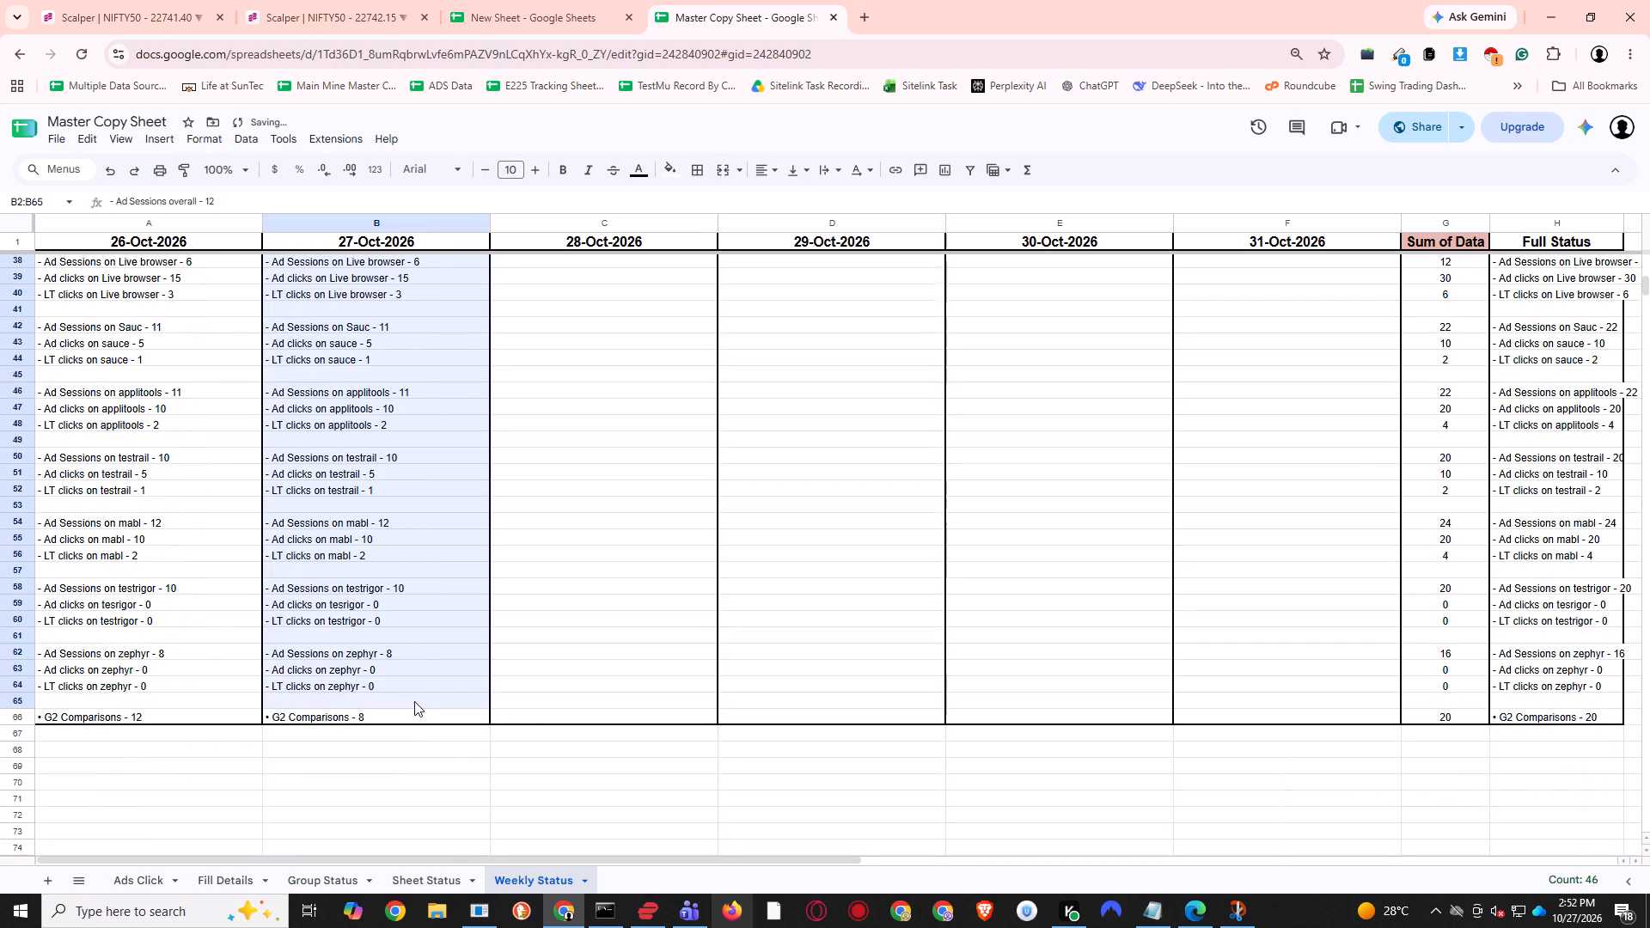
pyautogui.moveTo(414, 701); pyautogui.dragTo(421, 714)
pyautogui.press('Delete')
pyautogui.scroll(17, 628, 595)
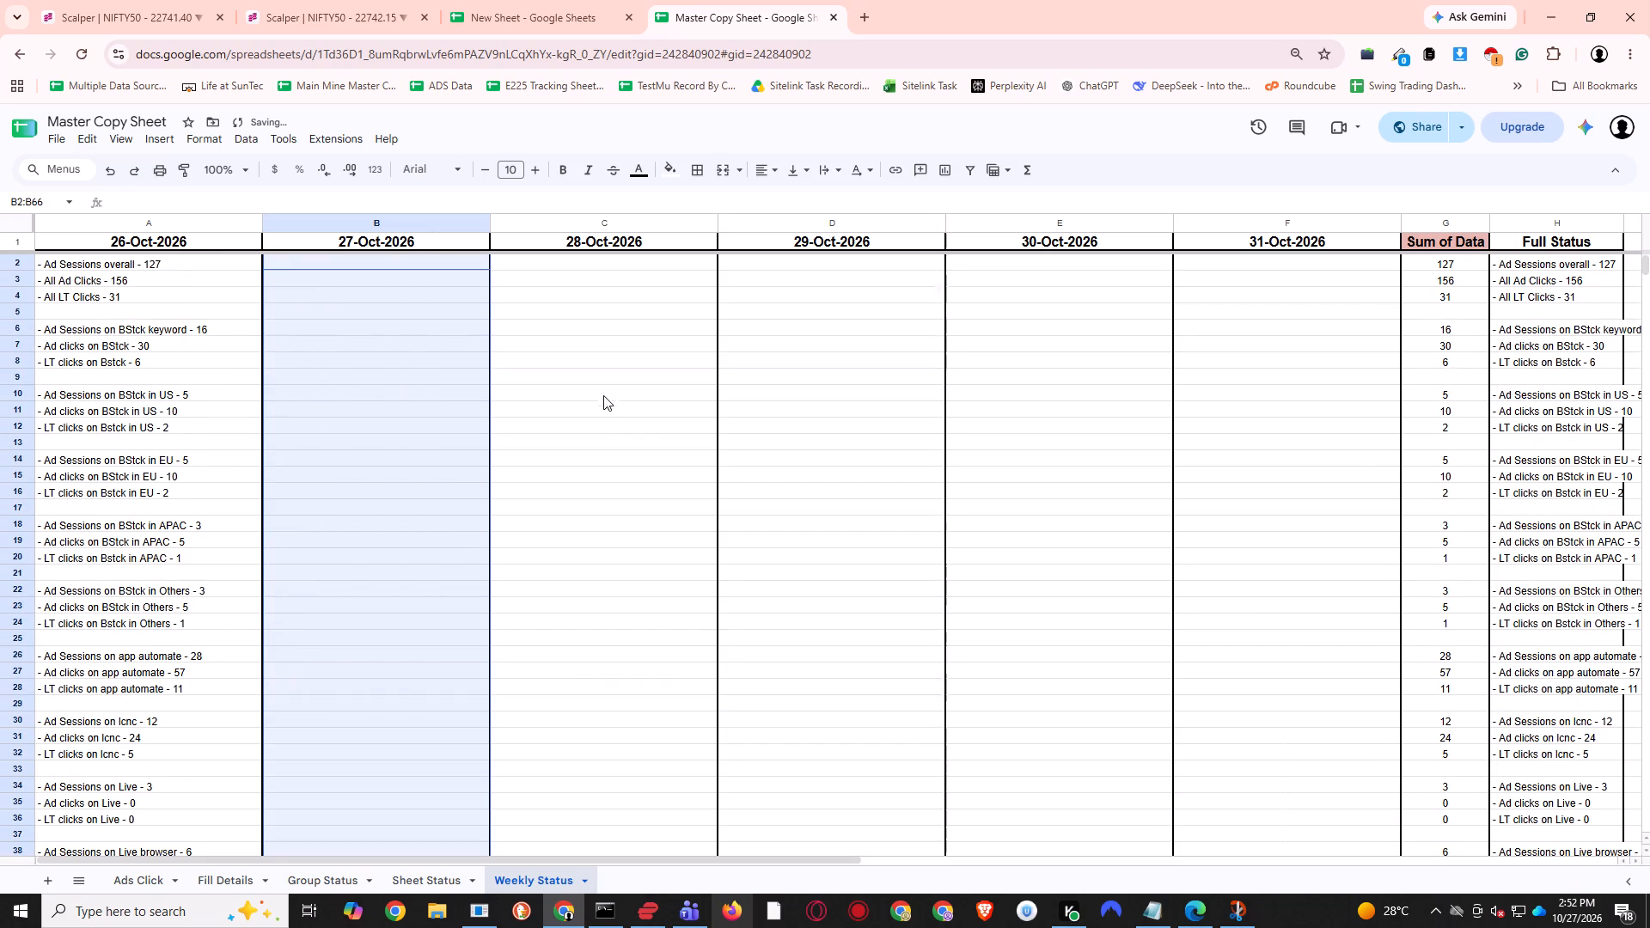
# Delete the leftover 25-Oct-2026 column AA from the Weekly Status sheet.
pyautogui.click(604, 390)
pyautogui.press('Tab')
pyautogui.press('Tab')
pyautogui.press('Tab')
pyautogui.press('Tab')
pyautogui.press('Tab')
pyautogui.press('Tab')
pyautogui.press('Tab')
pyautogui.press('Tab')
pyautogui.press('Tab')
pyautogui.press('Tab')
pyautogui.press('Tab')
pyautogui.press('Tab')
pyautogui.press('Tab')
pyautogui.press('Tab')
pyautogui.press('Tab')
pyautogui.press('Tab')
pyautogui.press('Tab')
pyautogui.press('Tab')
pyautogui.press('Tab')
pyautogui.press('Tab')
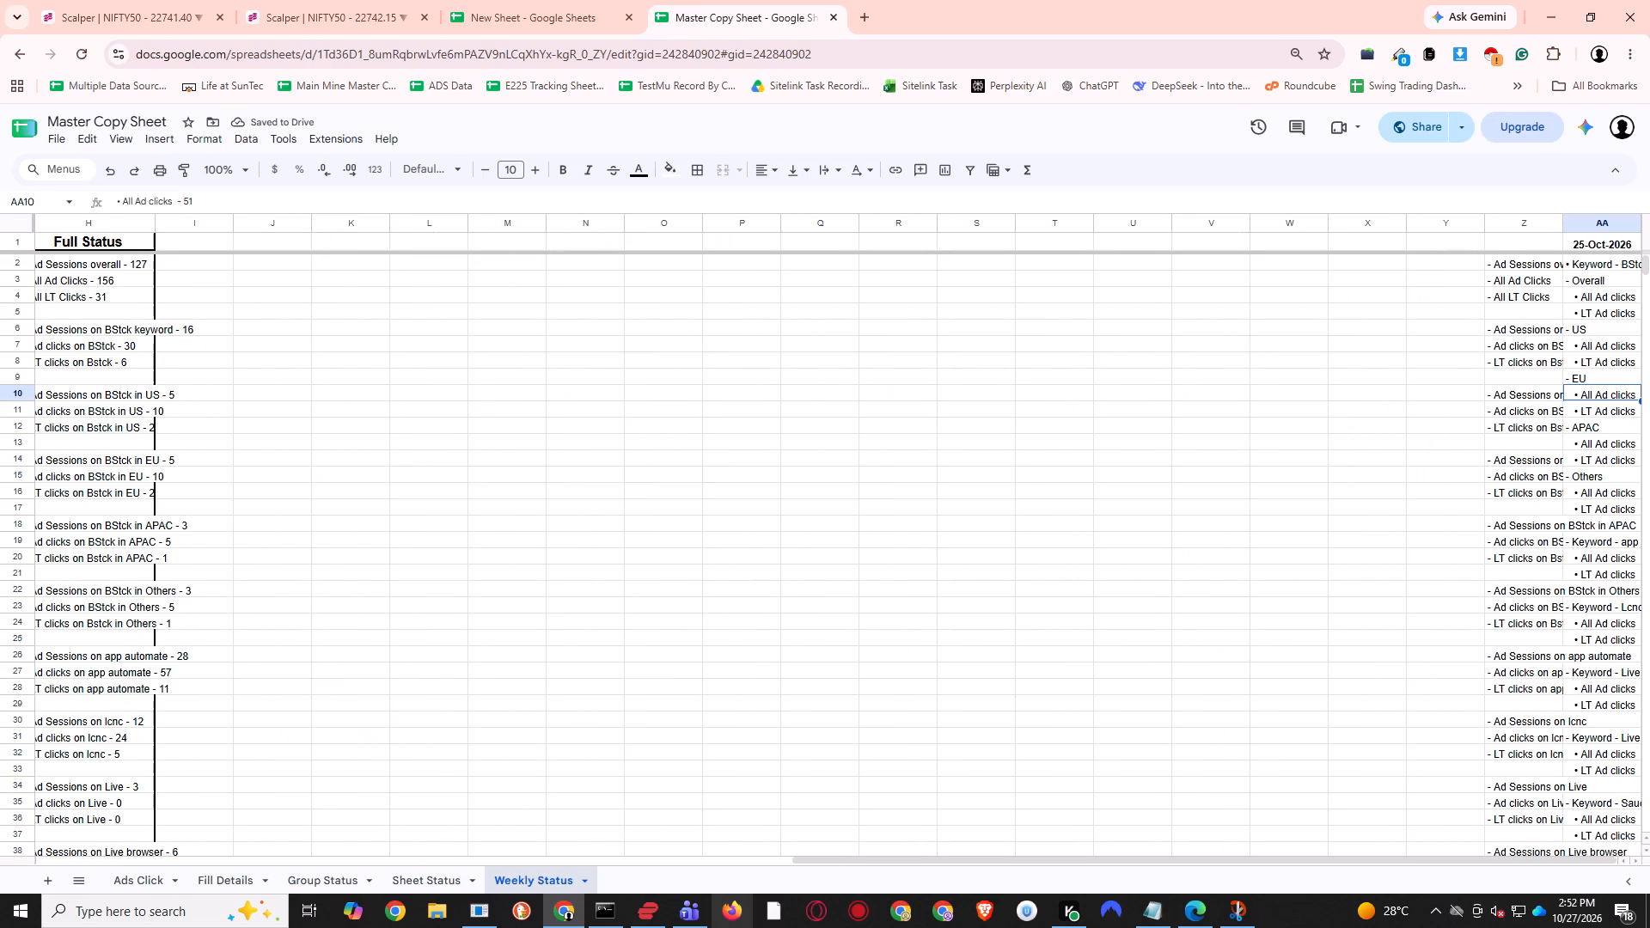
pyautogui.click(1592, 223)
pyautogui.rightClick(1592, 223)
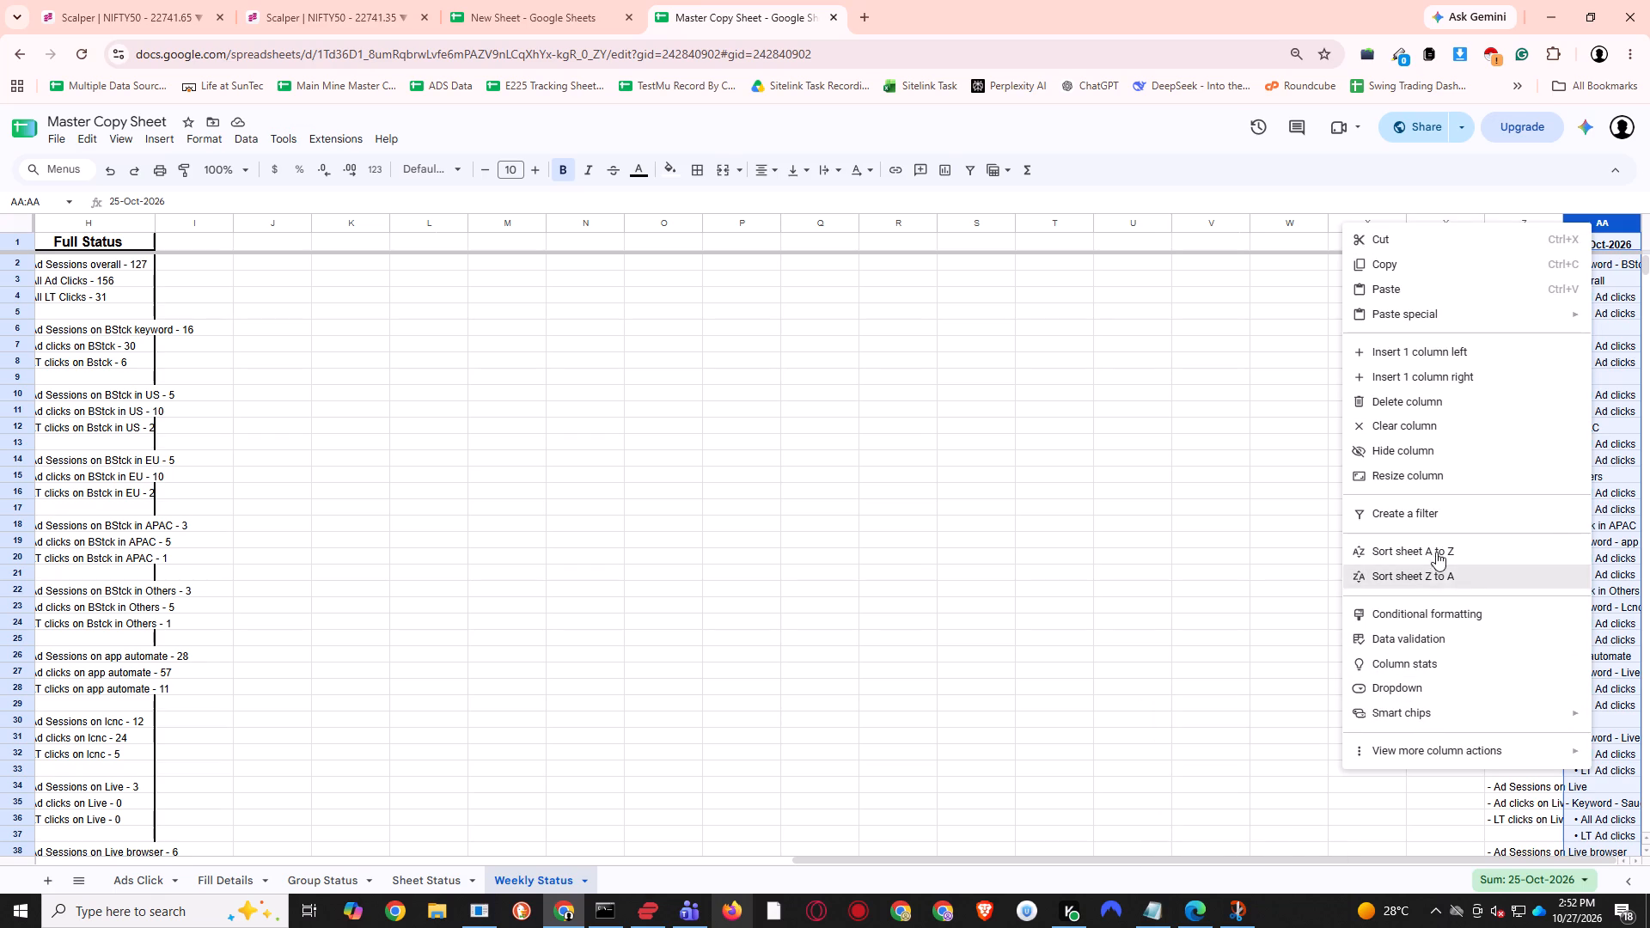
pyautogui.click(1433, 405)
pyautogui.click(1178, 506)
pyautogui.scroll(5, 1096, 420)
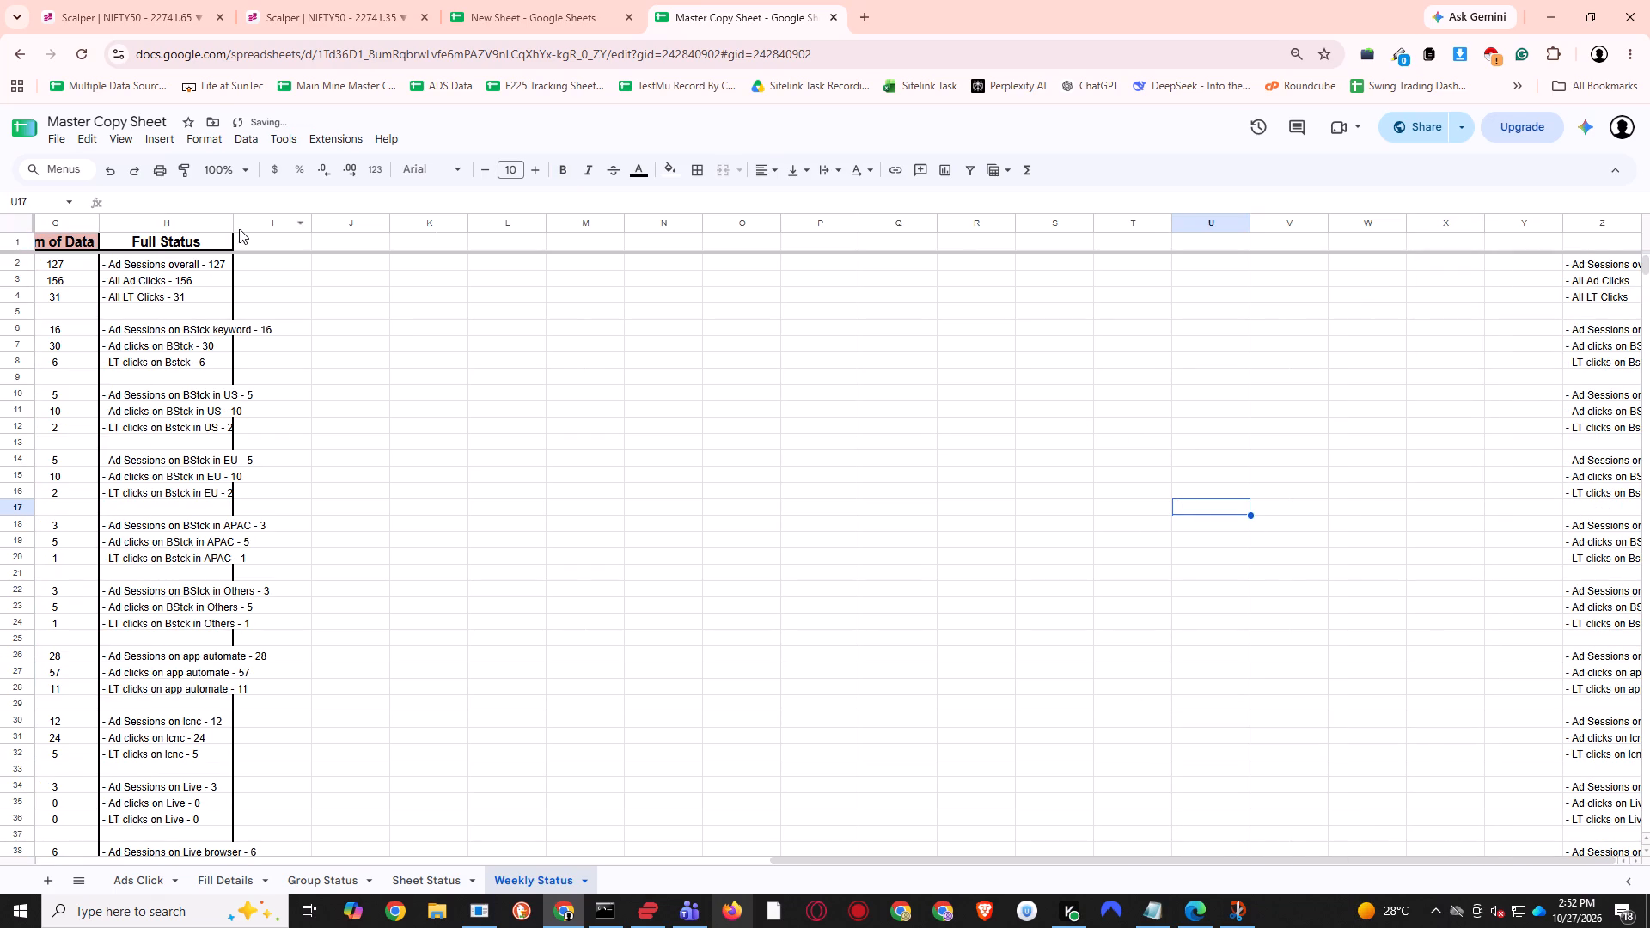
# Widen the Full Status column H so its longest labels fit inside the border, and check it down to row 66.
pyautogui.moveTo(234, 221); pyautogui.dragTo(296, 245)
pyautogui.scroll(-9, 464, 592)
pyautogui.scroll(3, 430, 616)
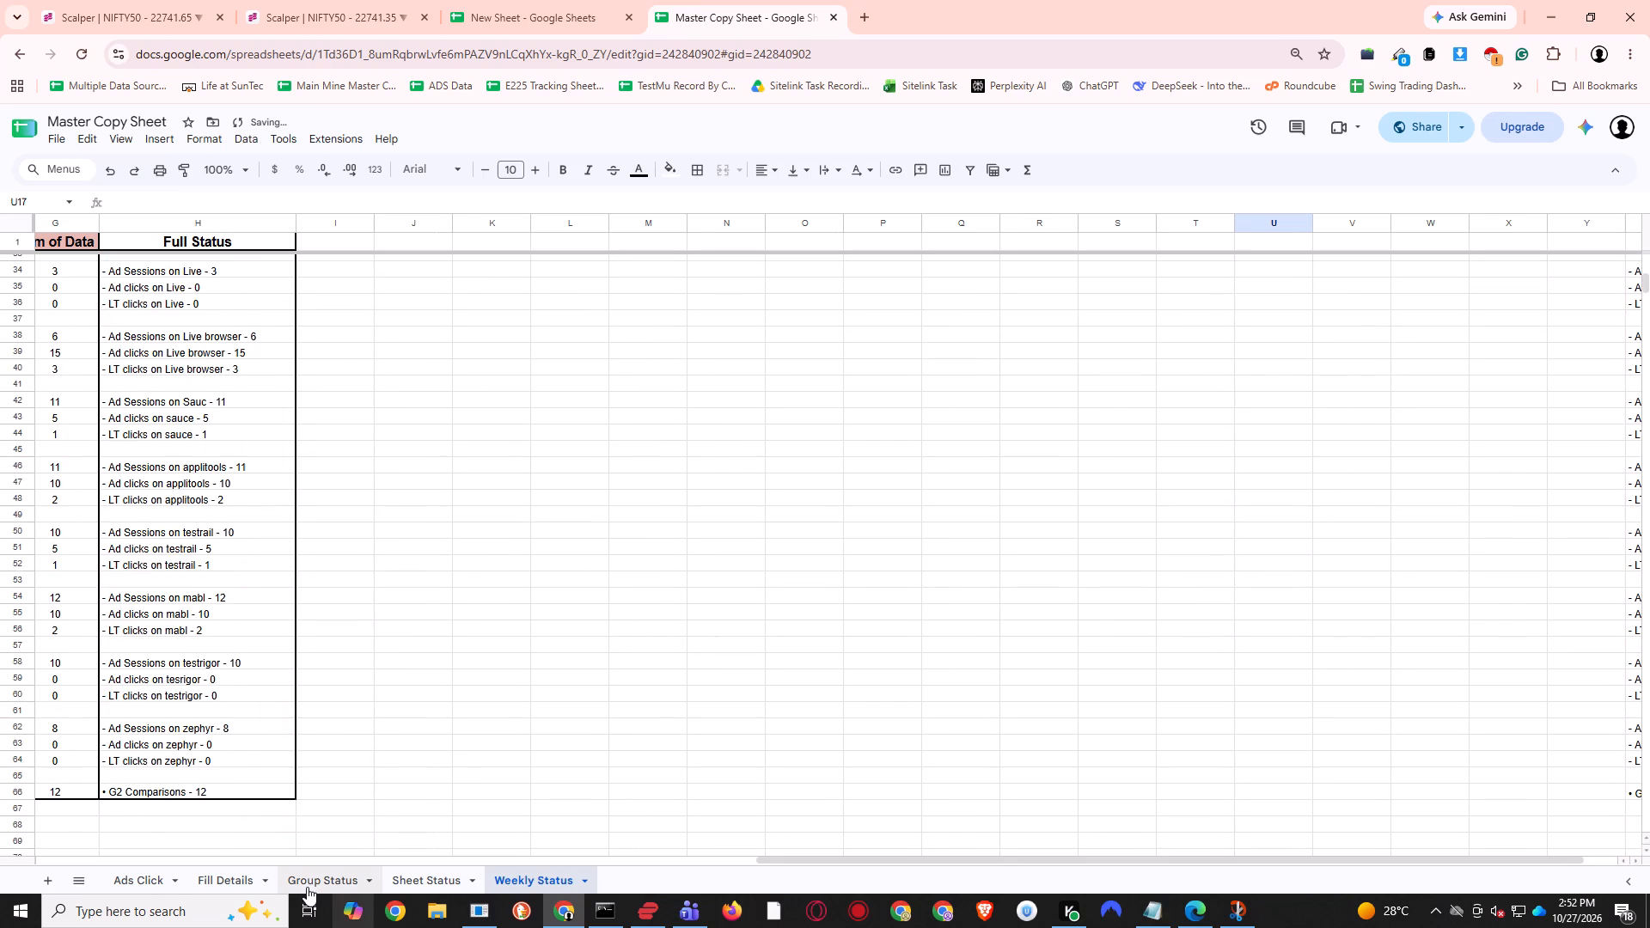
# Review the Master Copy Sheet's Group Status sheet, then look back across its Weekly Status sheet to the first date column.
pyautogui.click(309, 882)
pyautogui.scroll(12, 723, 485)
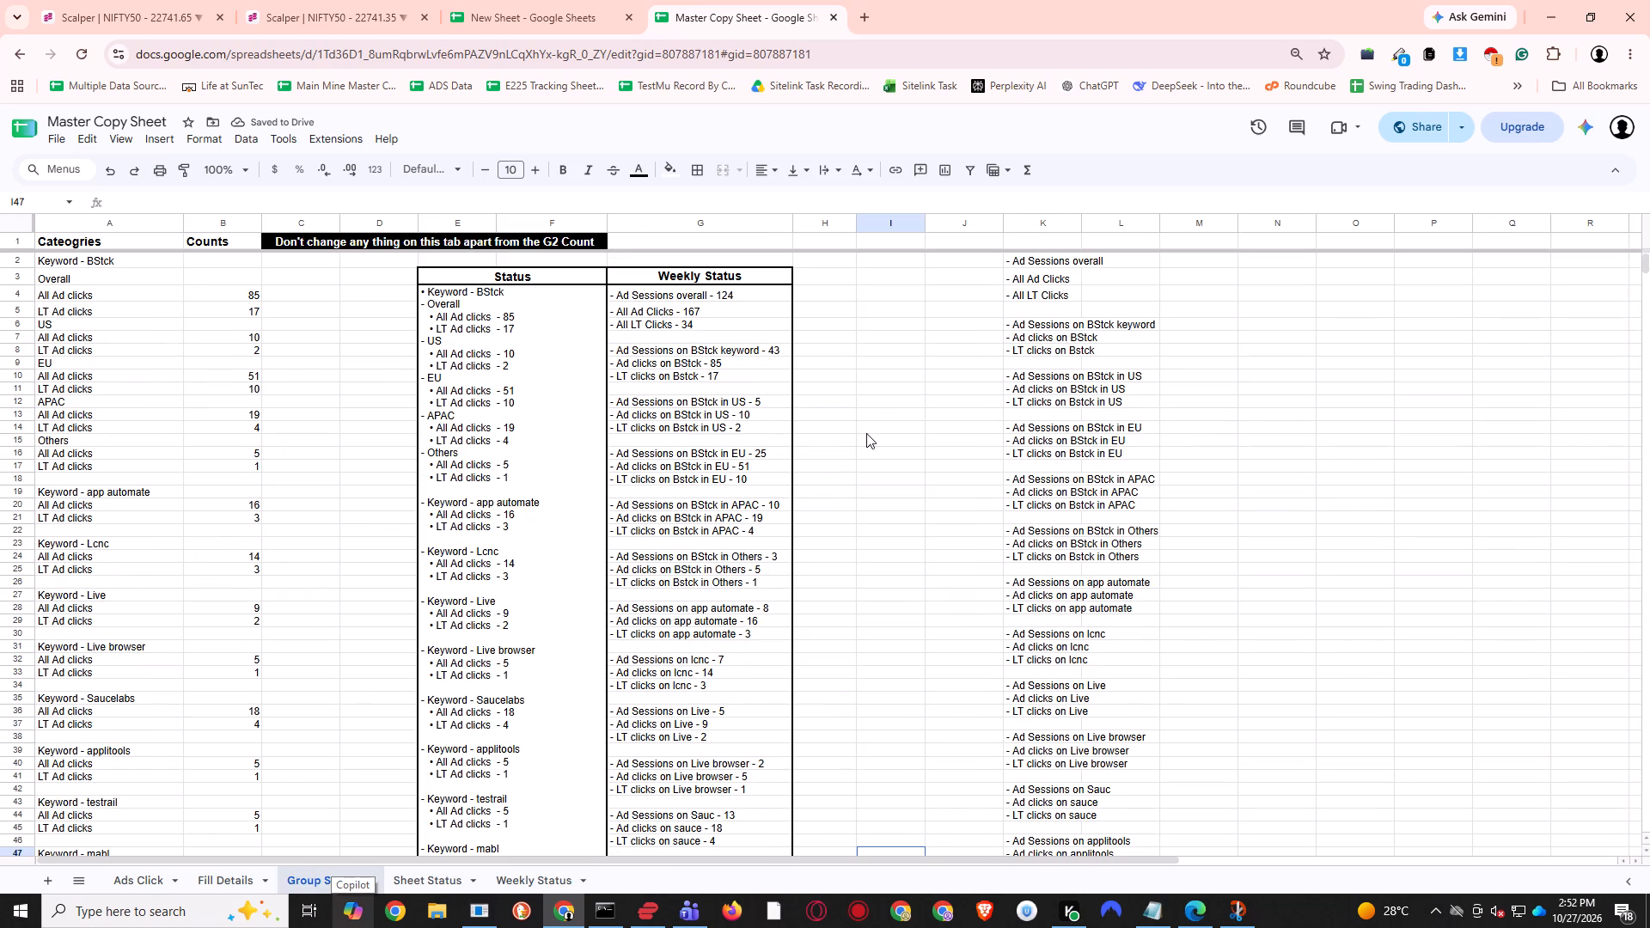
pyautogui.click(867, 433)
pyautogui.click(901, 534)
pyautogui.hotkey('ctrl', 's')
pyautogui.click(868, 375)
pyautogui.click(871, 491)
pyautogui.hotkey('ctrl', 's')
pyautogui.click(870, 439)
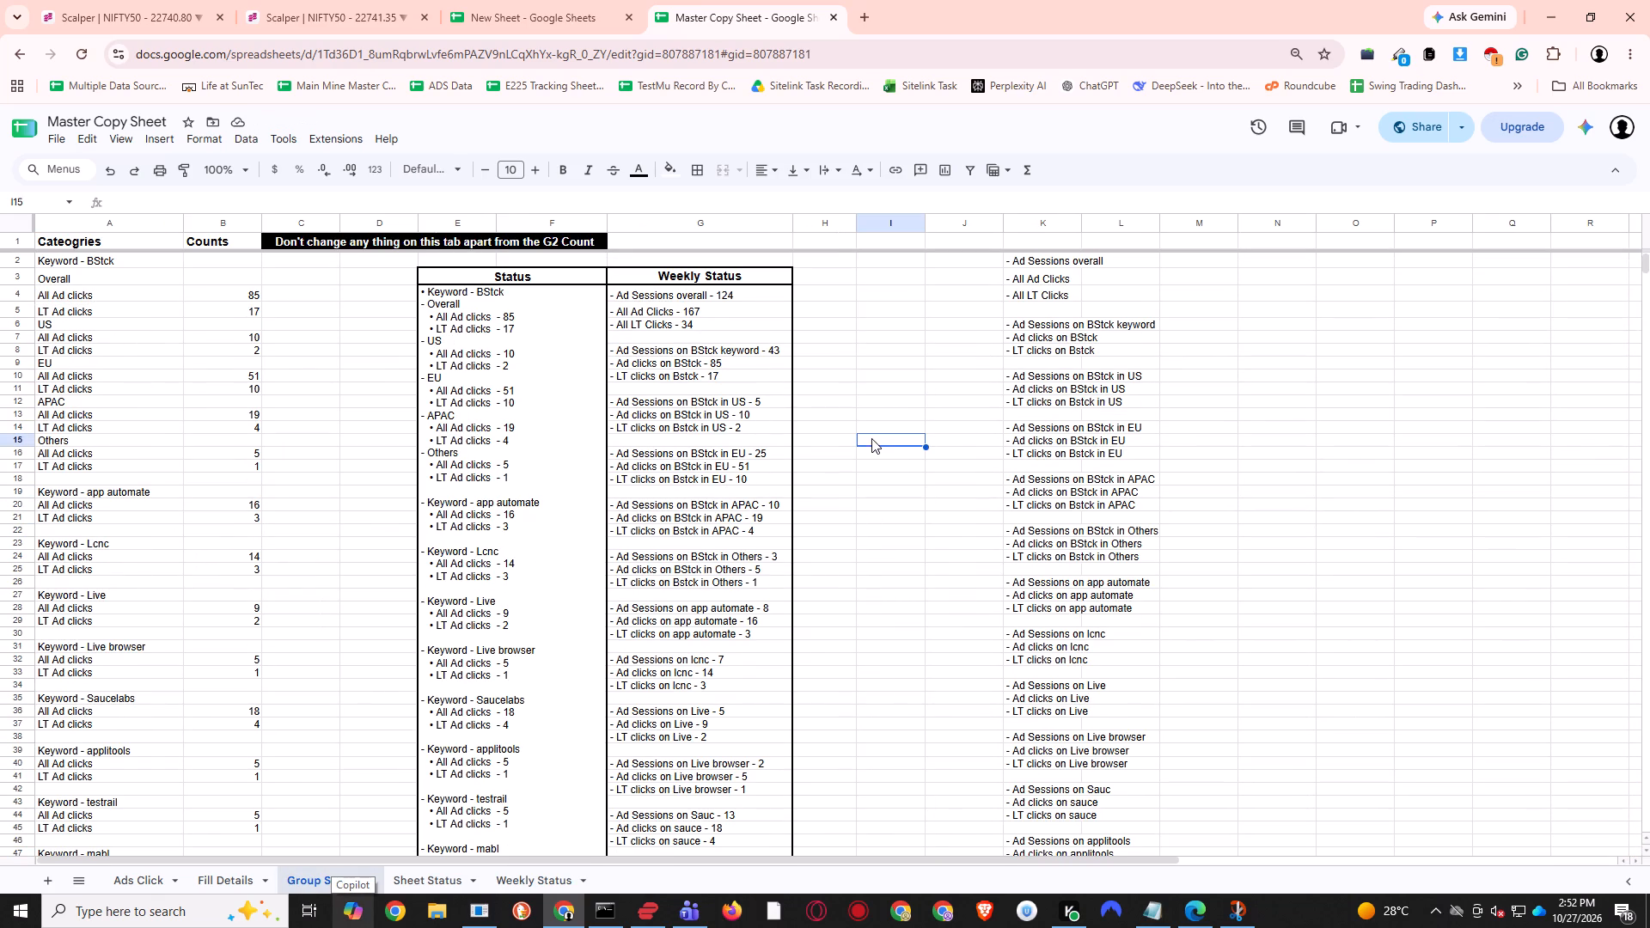
pyautogui.scroll(6, 853, 475)
pyautogui.click(553, 885)
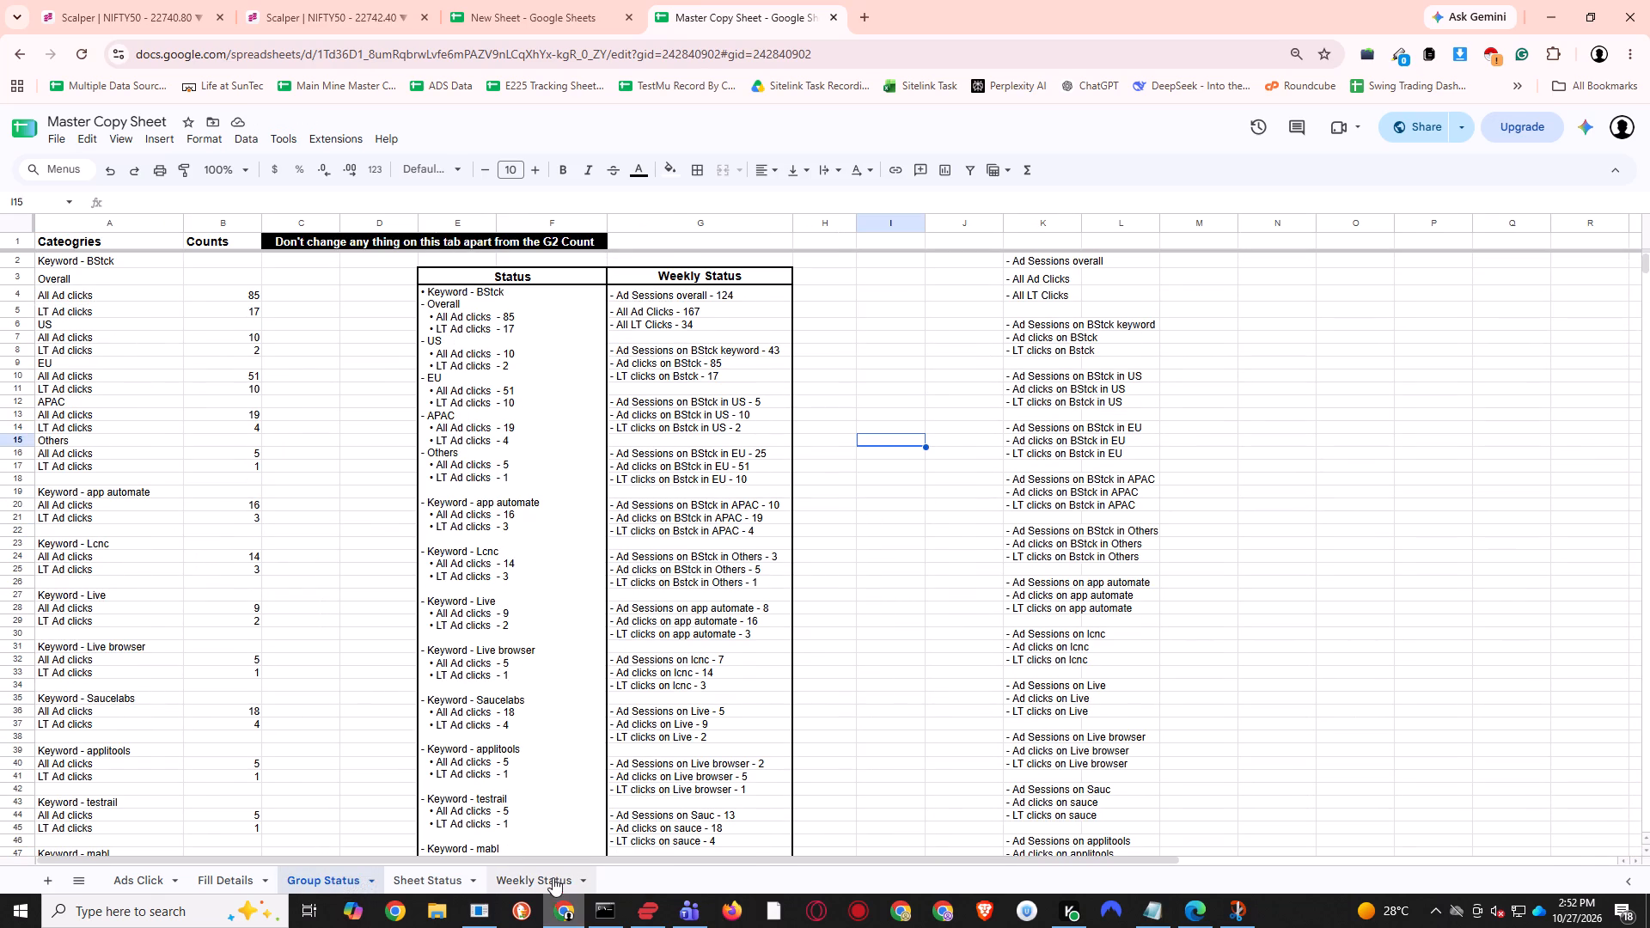
pyautogui.moveTo(1010, 860); pyautogui.dragTo(415, 812)
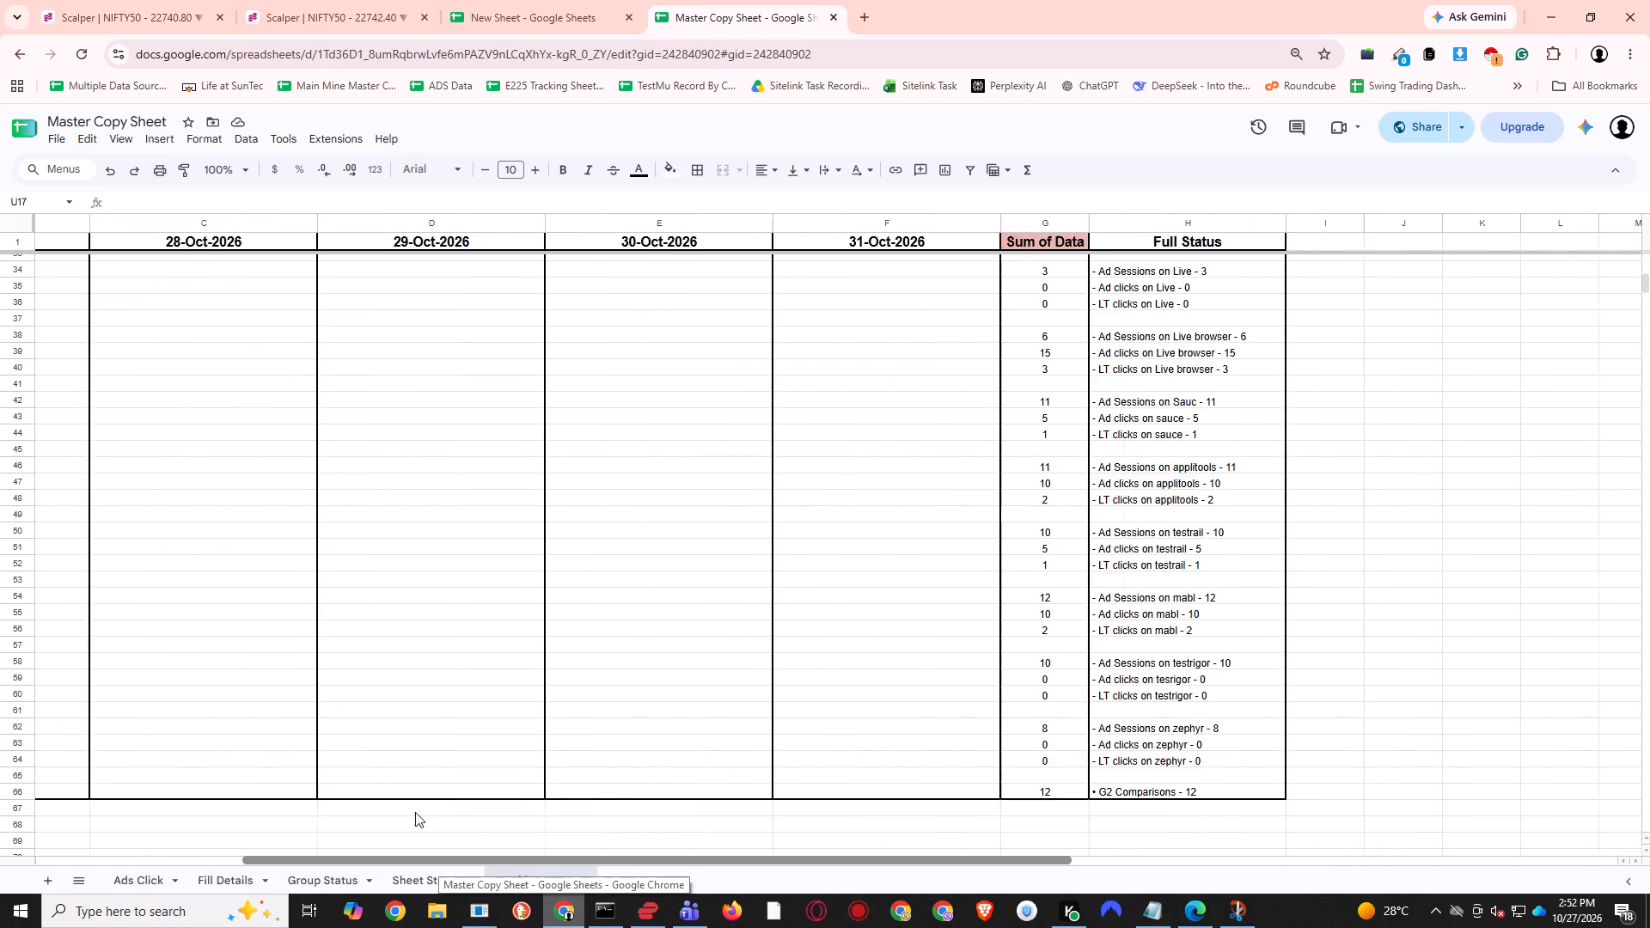
pyautogui.moveTo(415, 812); pyautogui.dragTo(225, 750)
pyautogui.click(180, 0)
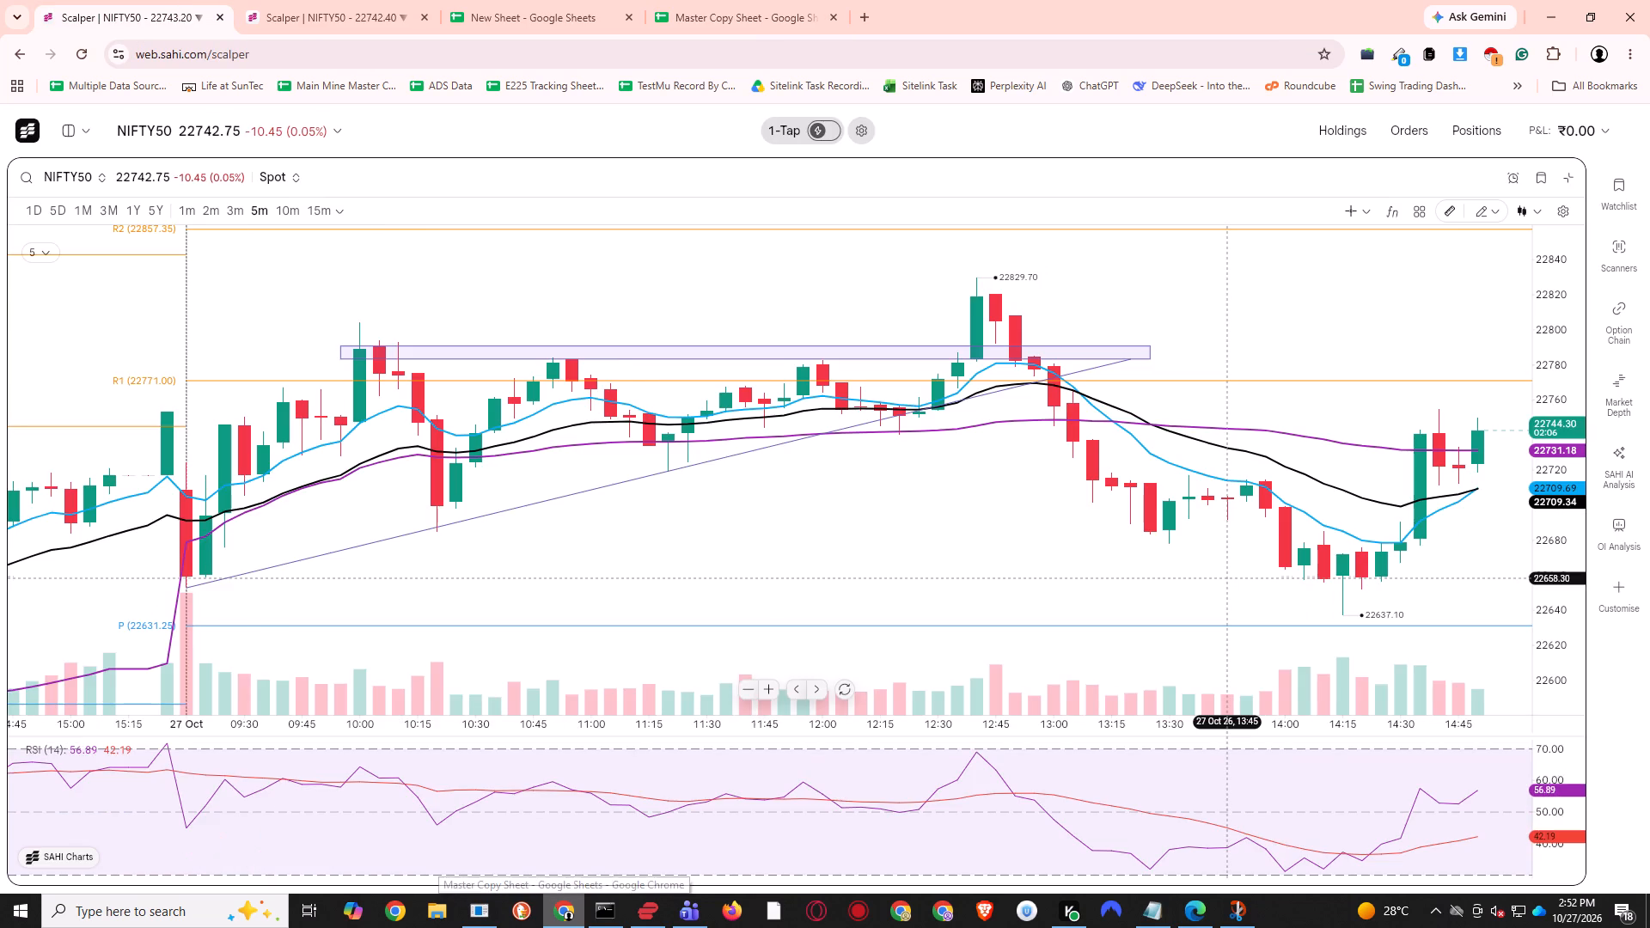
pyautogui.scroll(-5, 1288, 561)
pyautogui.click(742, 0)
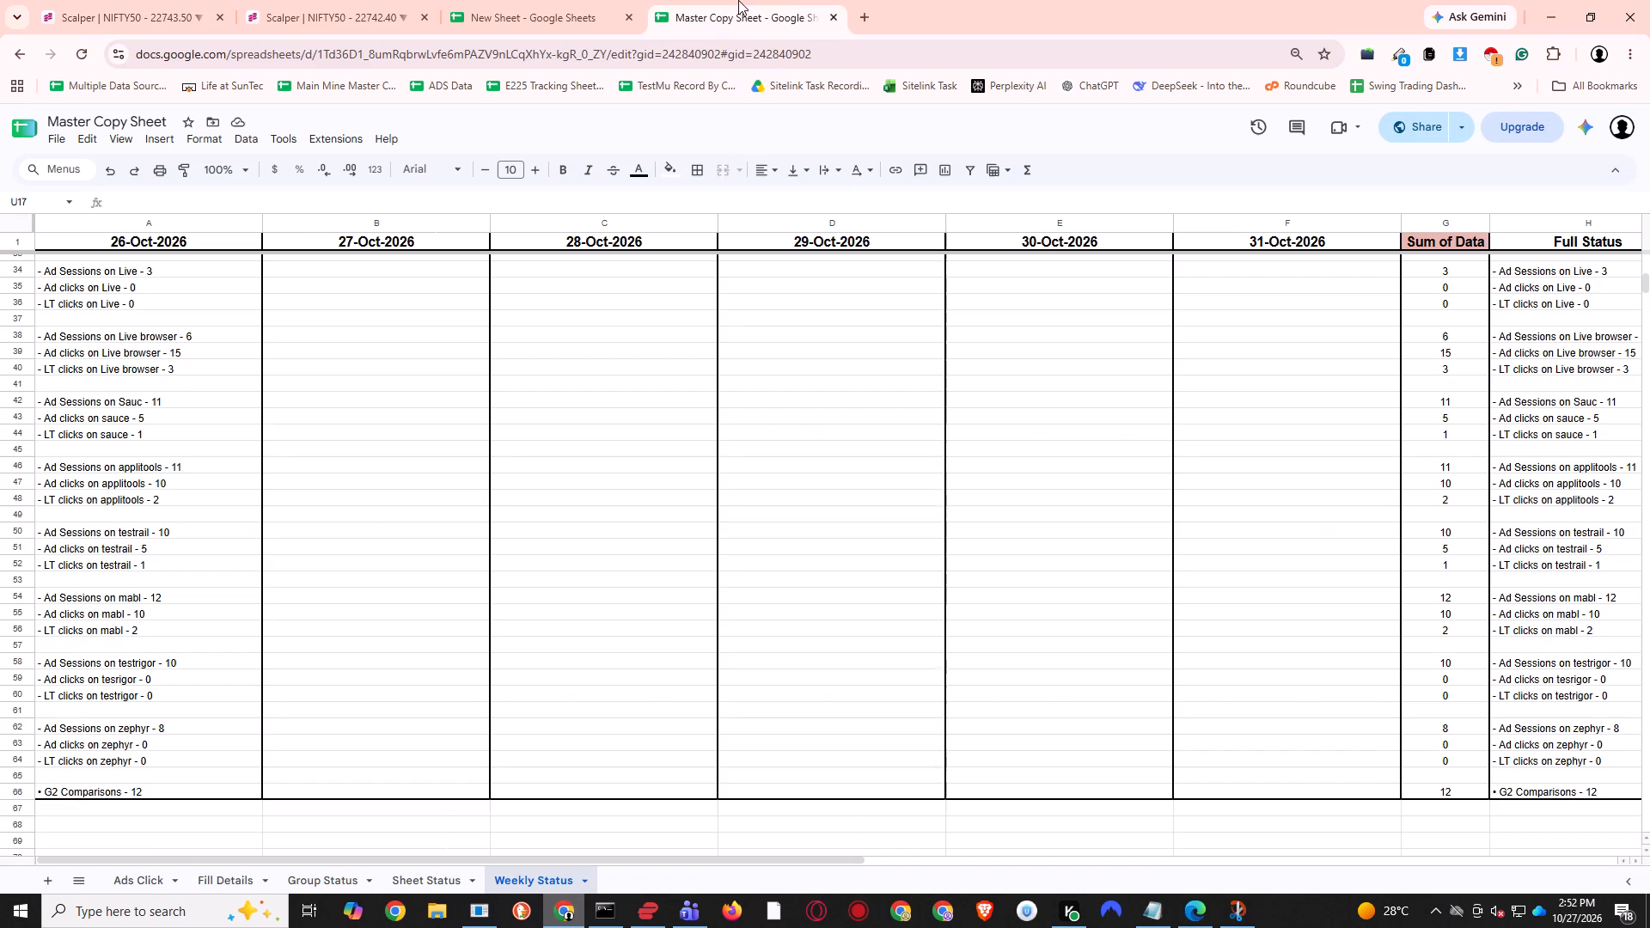
# Copy the web address of the Master Copy Sheet's Weekly Status sheet.
pyautogui.scroll(13, 773, 601)
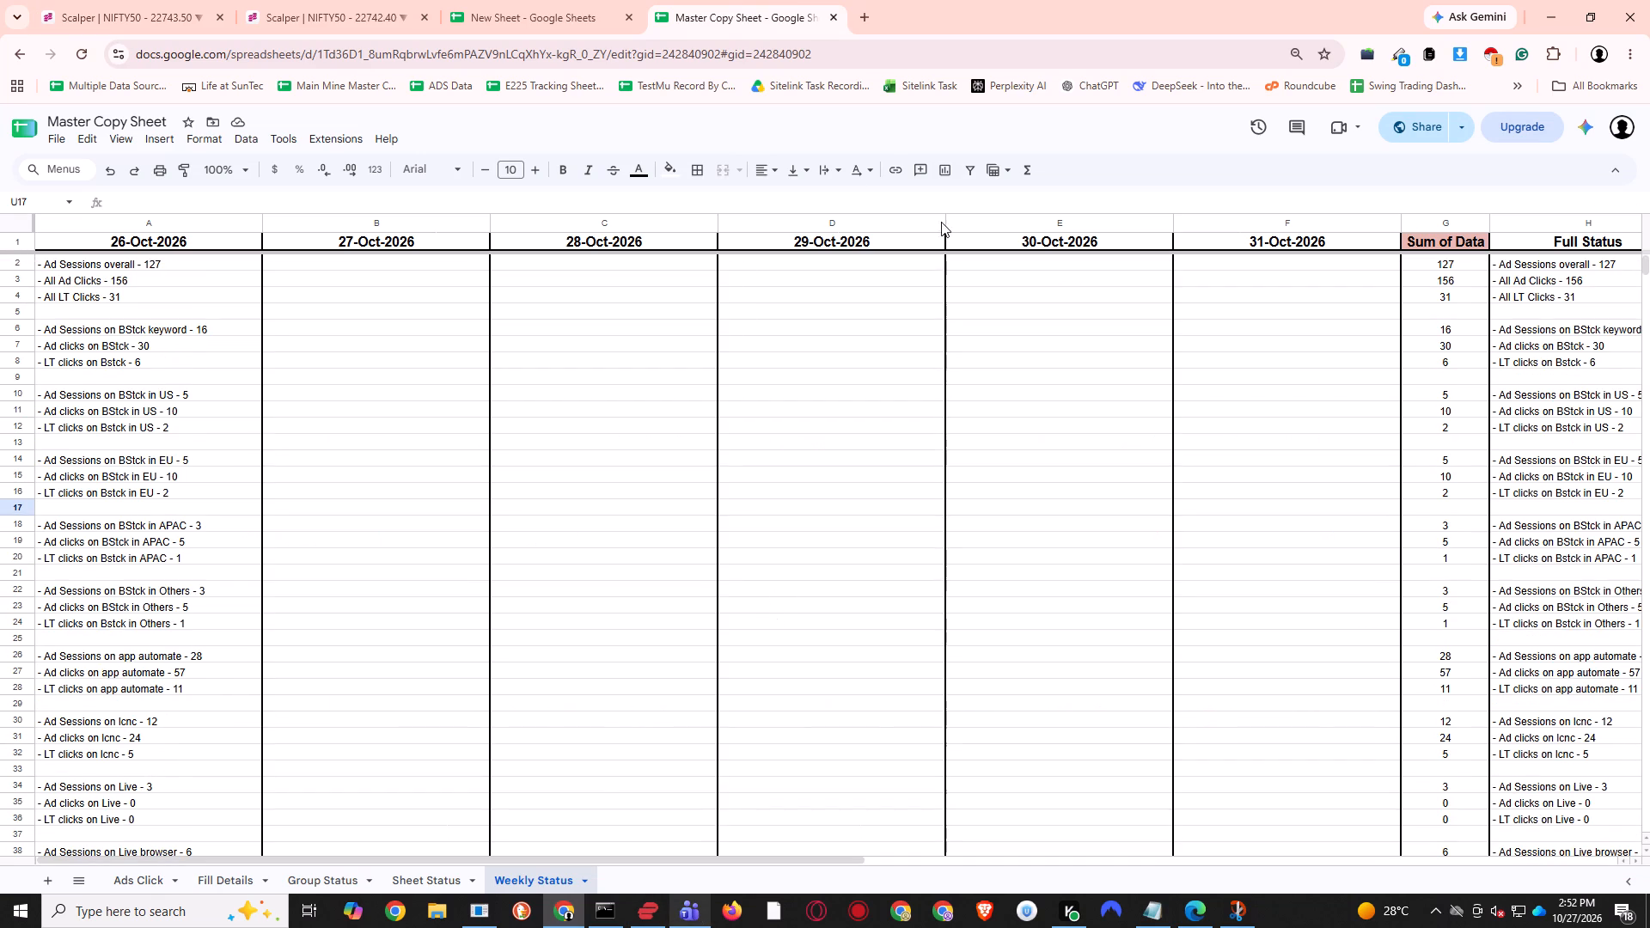
pyautogui.click(970, 53)
pyautogui.hotkey('ctrl', 'c')
pyautogui.hotkey('ctrl', 'c')
pyautogui.hotkey('ctrl', 'c')
pyautogui.hotkey('ctrl', 'c')
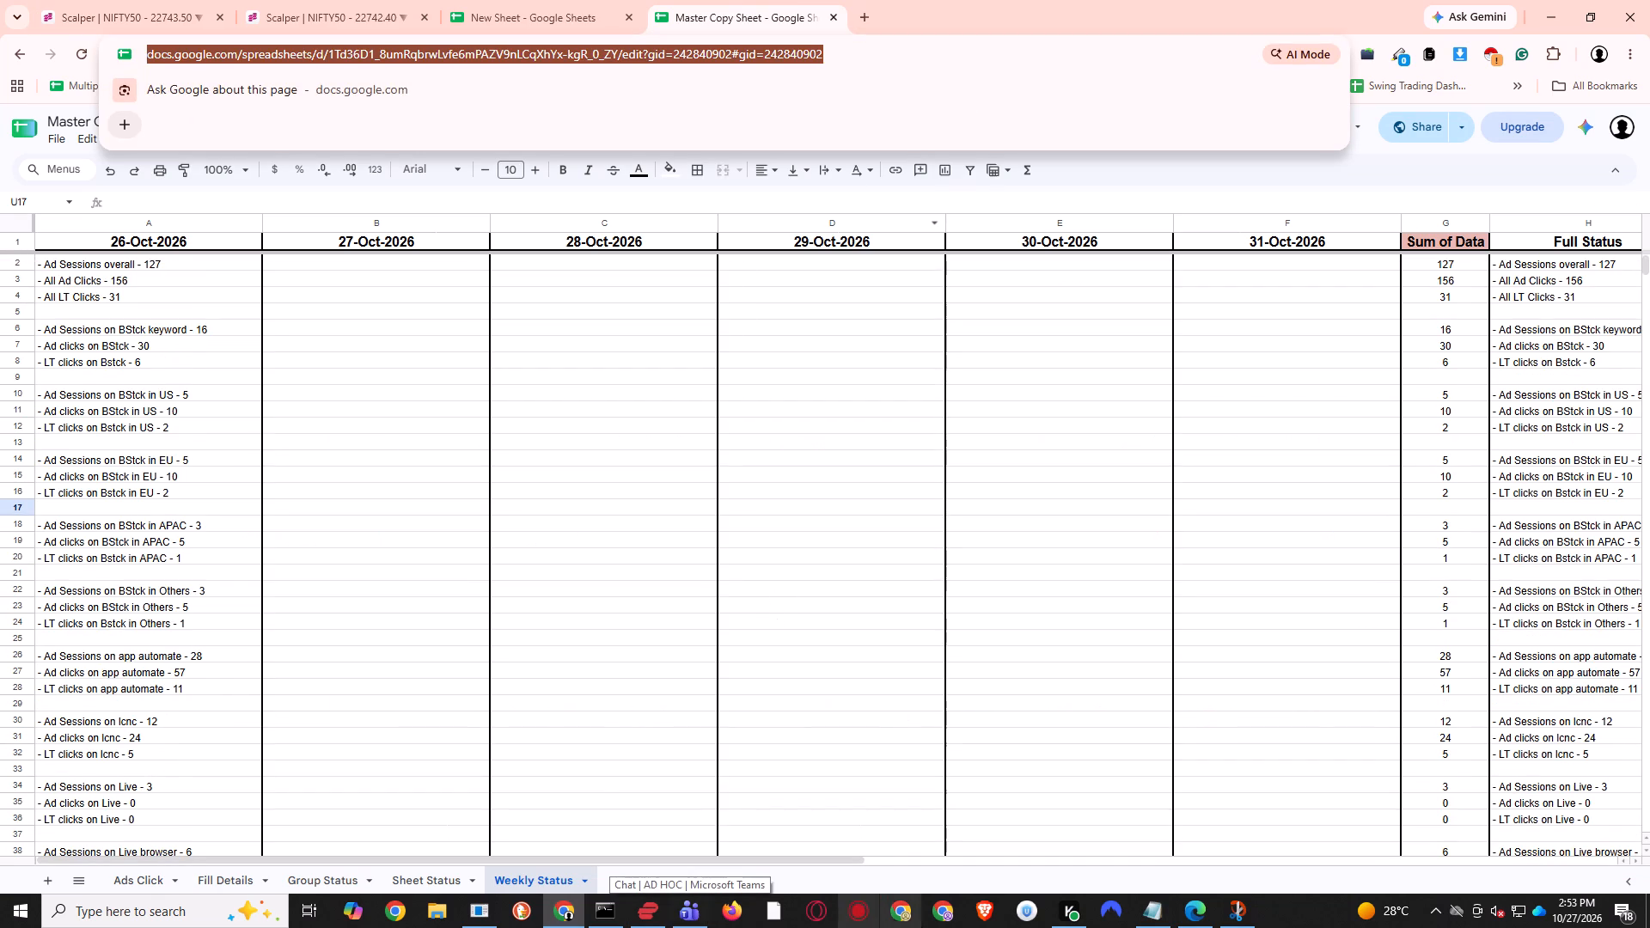
# Switch to Microsoft Teams and bring up the draft message in the AD HOC group chat.
pyautogui.click(718, 904)
pyautogui.click(699, 918)
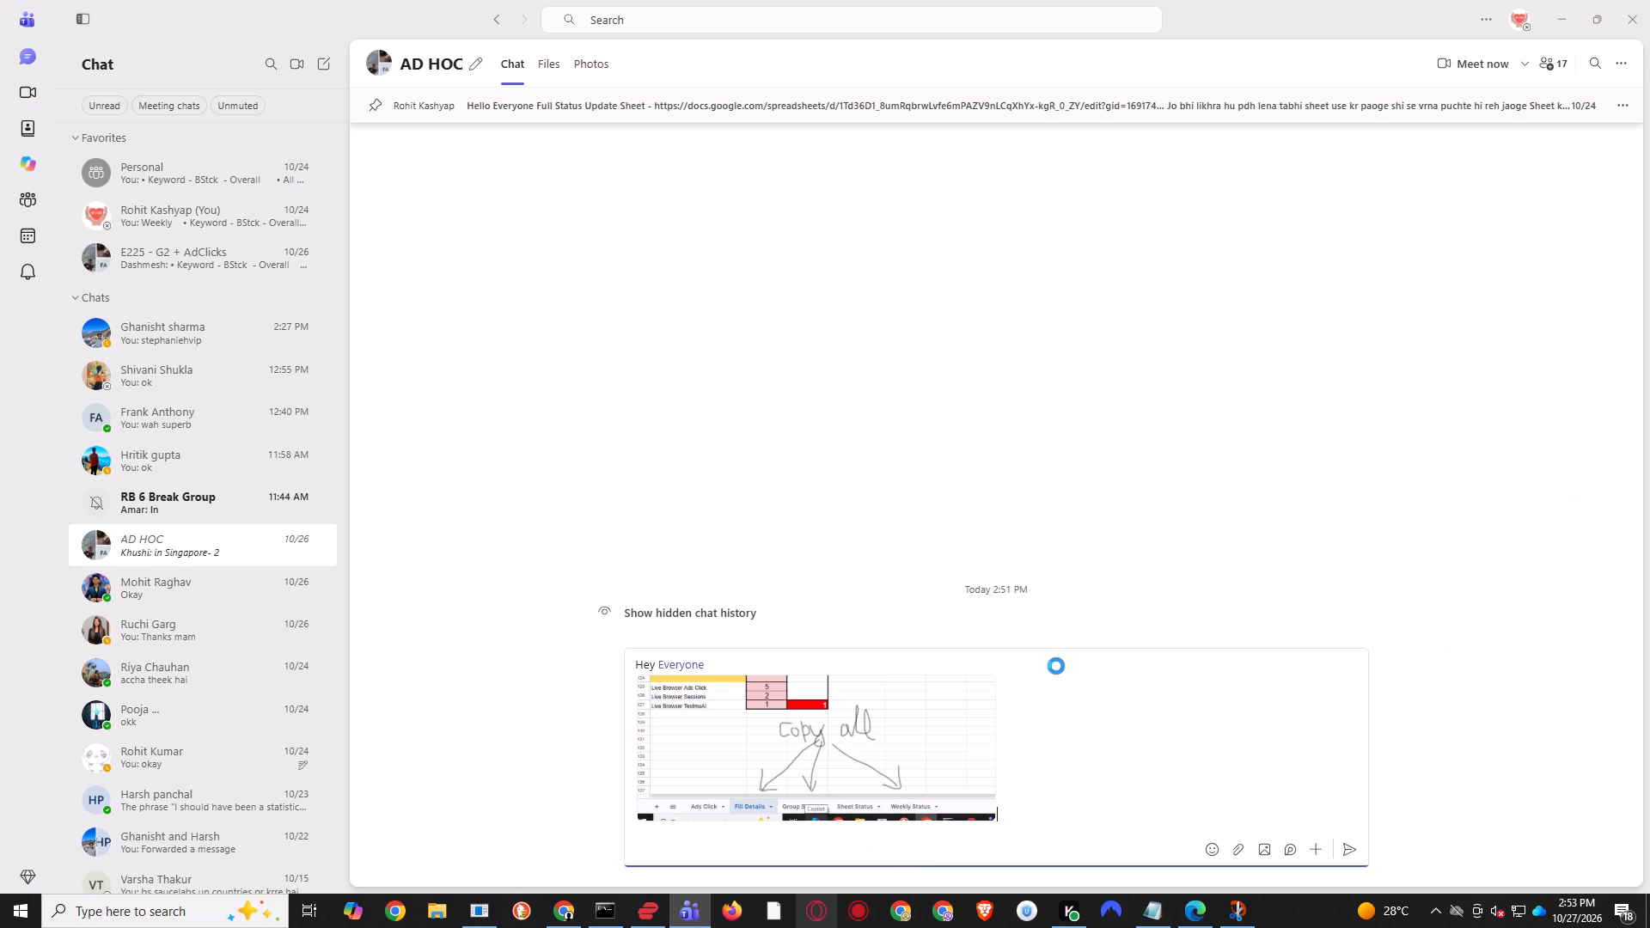
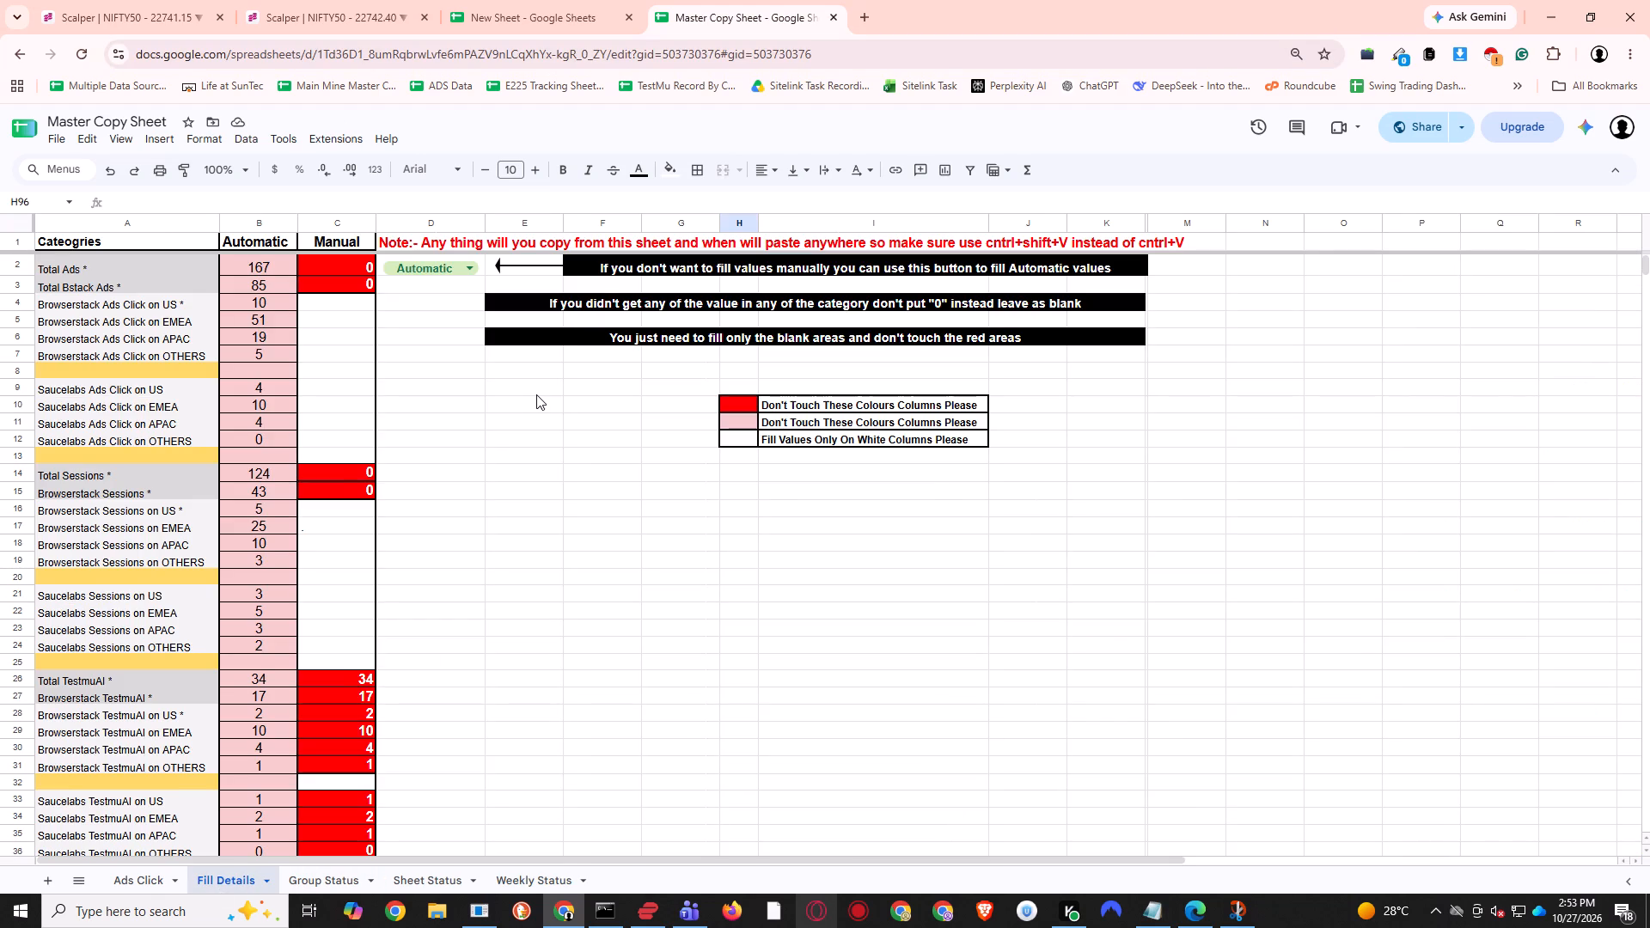
# Review the category rows and counts across the Master Copy Sheet's Fill Details, Group Status and Sheet Status sheets.
pyautogui.scroll(-20, 538, 394)
pyautogui.scroll(-1, 538, 394)
pyautogui.scroll(3, 545, 394)
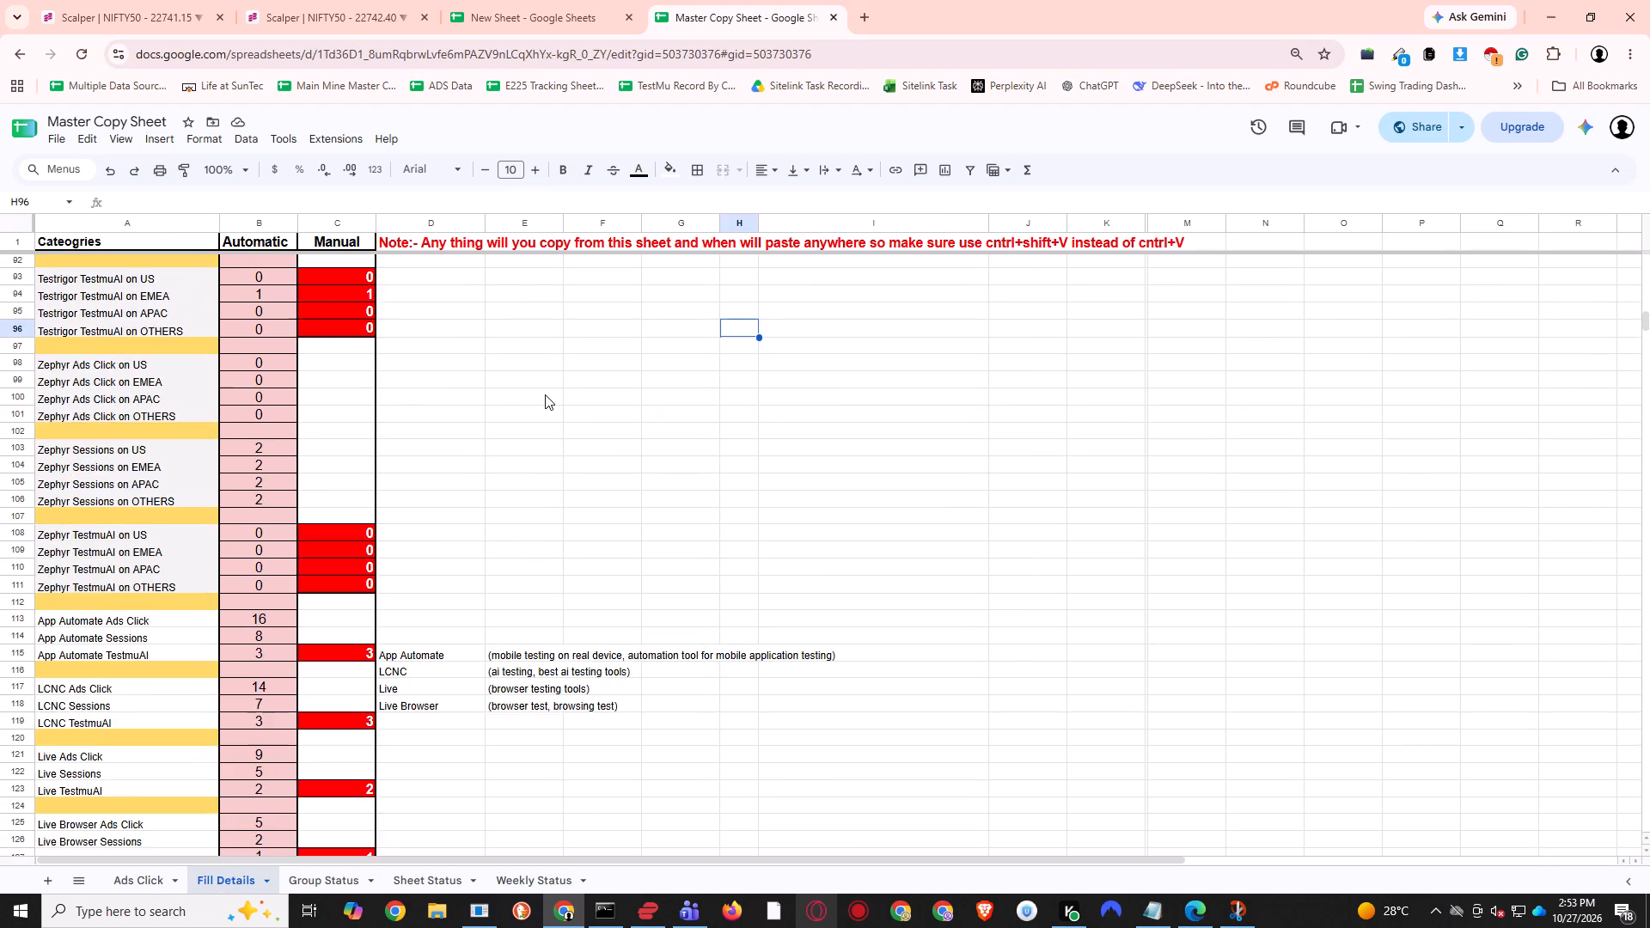
pyautogui.scroll(-5, 550, 393)
pyautogui.scroll(4, 550, 394)
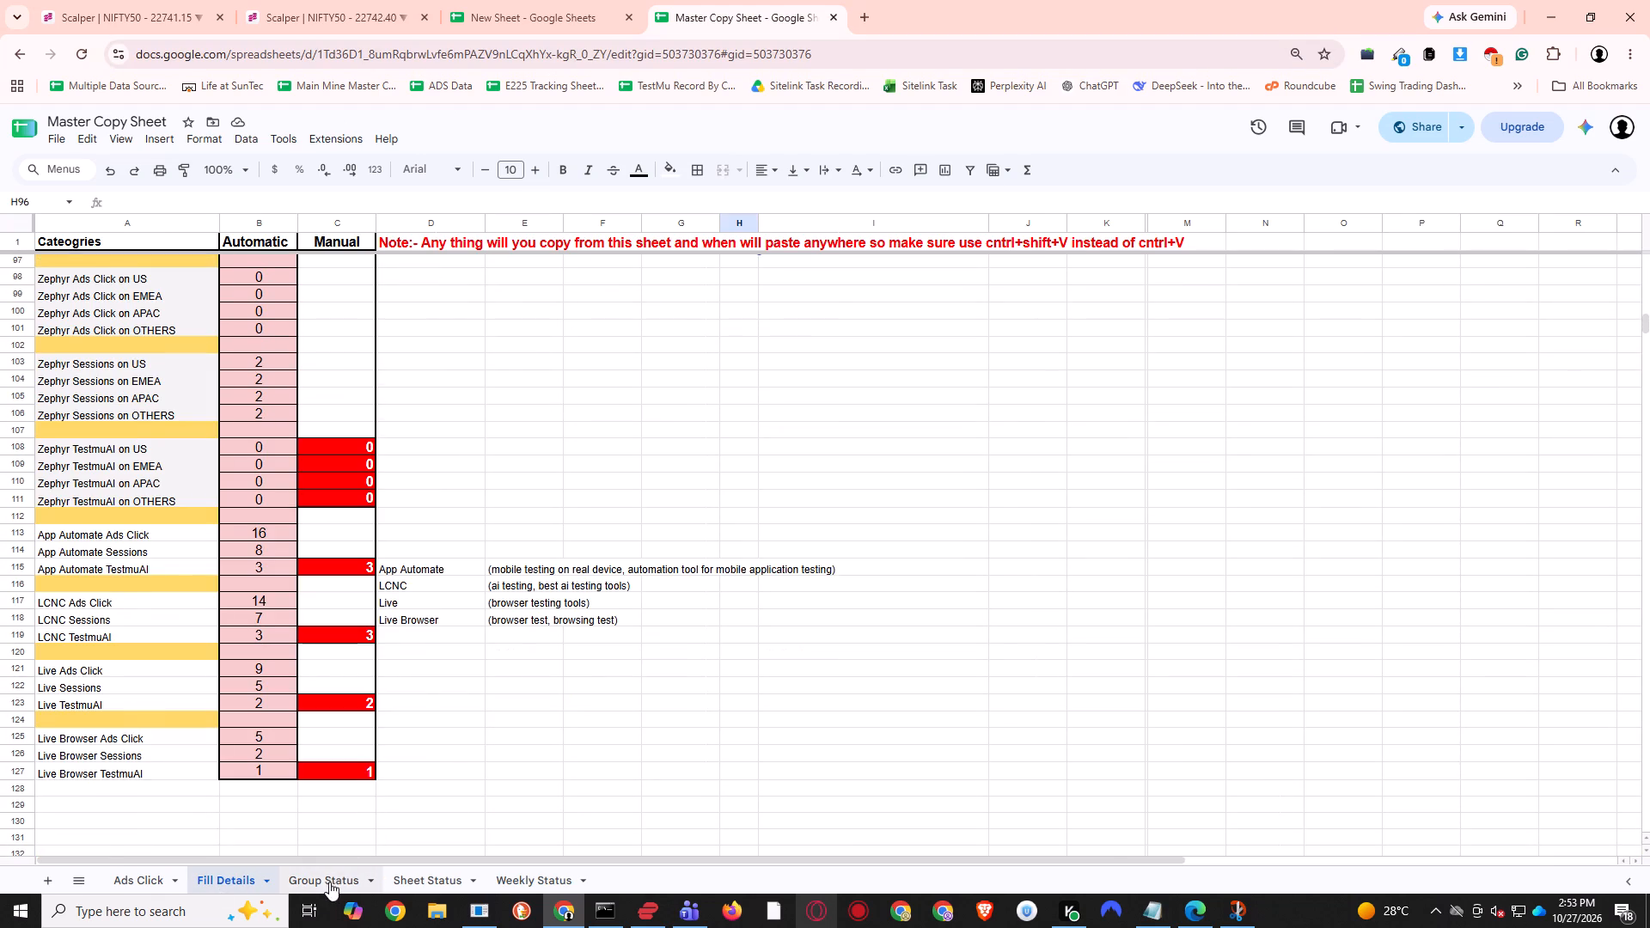
pyautogui.click(328, 879)
pyautogui.scroll(-6, 680, 561)
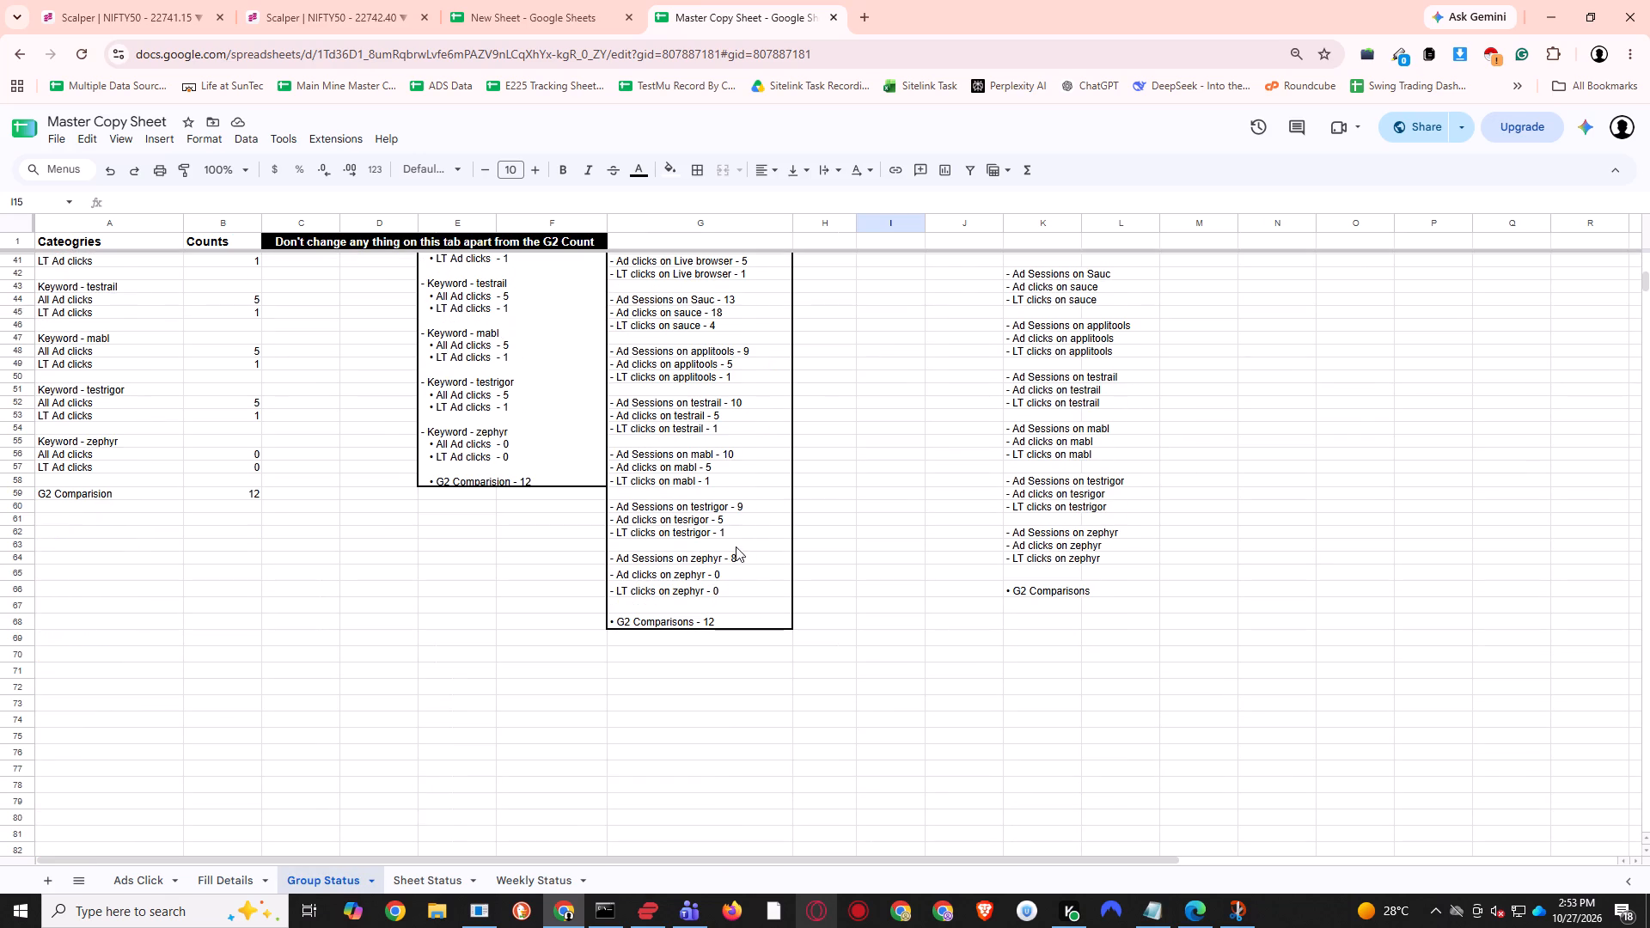
pyautogui.scroll(-2, 777, 482)
pyautogui.scroll(5, 811, 483)
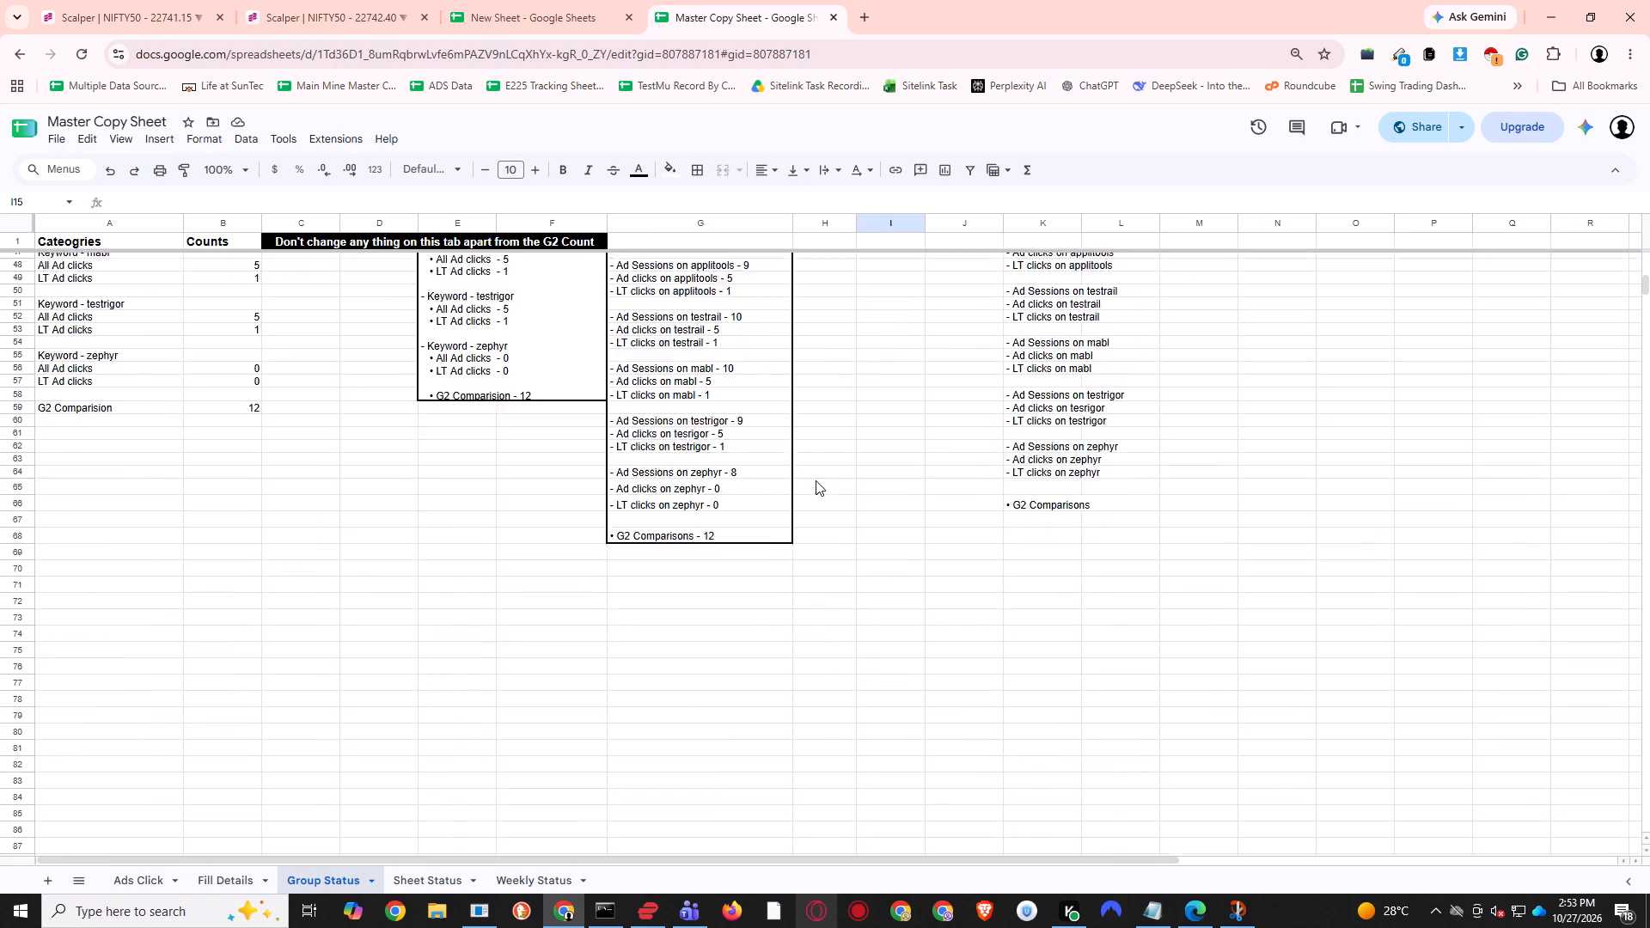
pyautogui.scroll(3, 816, 480)
pyautogui.scroll(-1, 819, 464)
pyautogui.scroll(14, 817, 464)
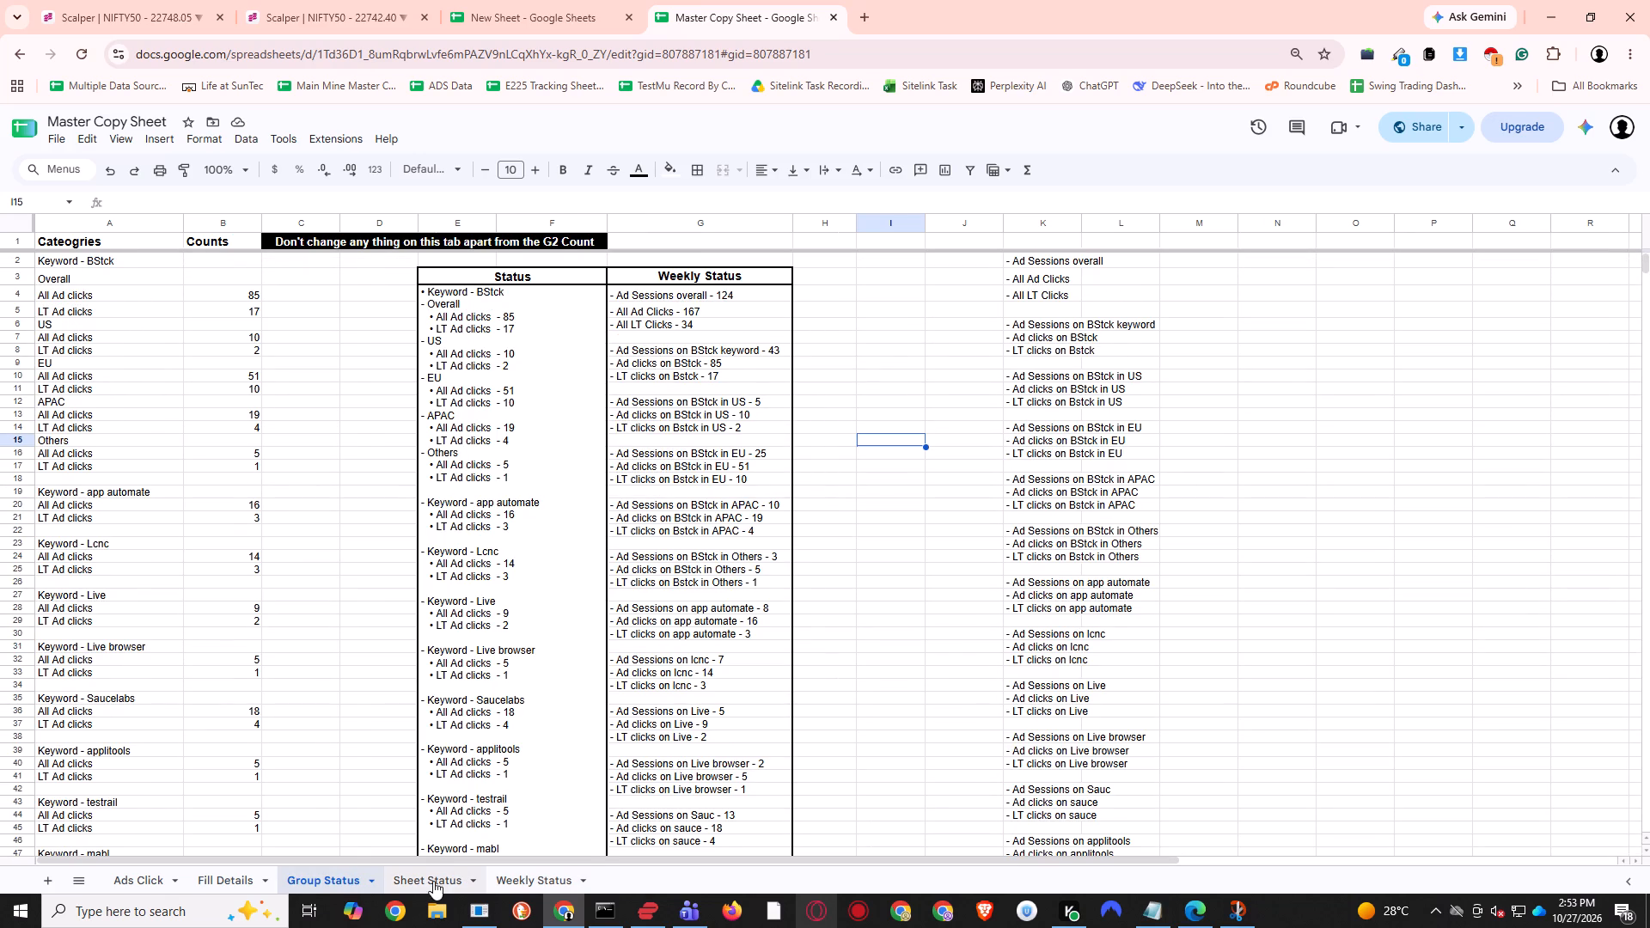
pyautogui.click(433, 881)
pyautogui.scroll(13, 588, 427)
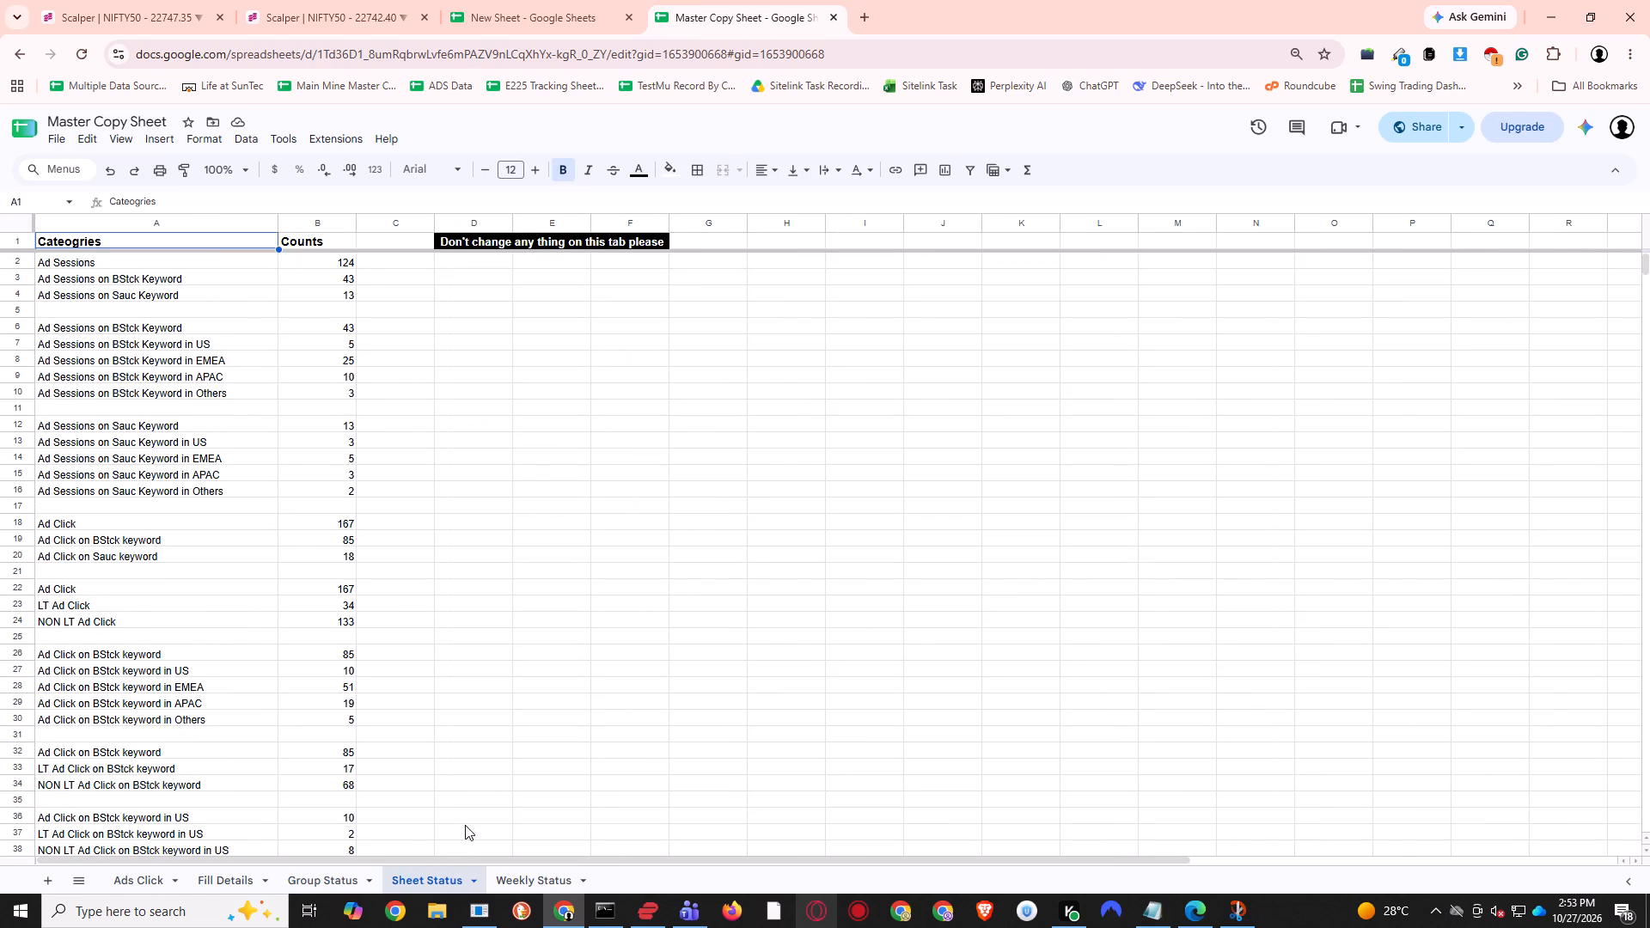